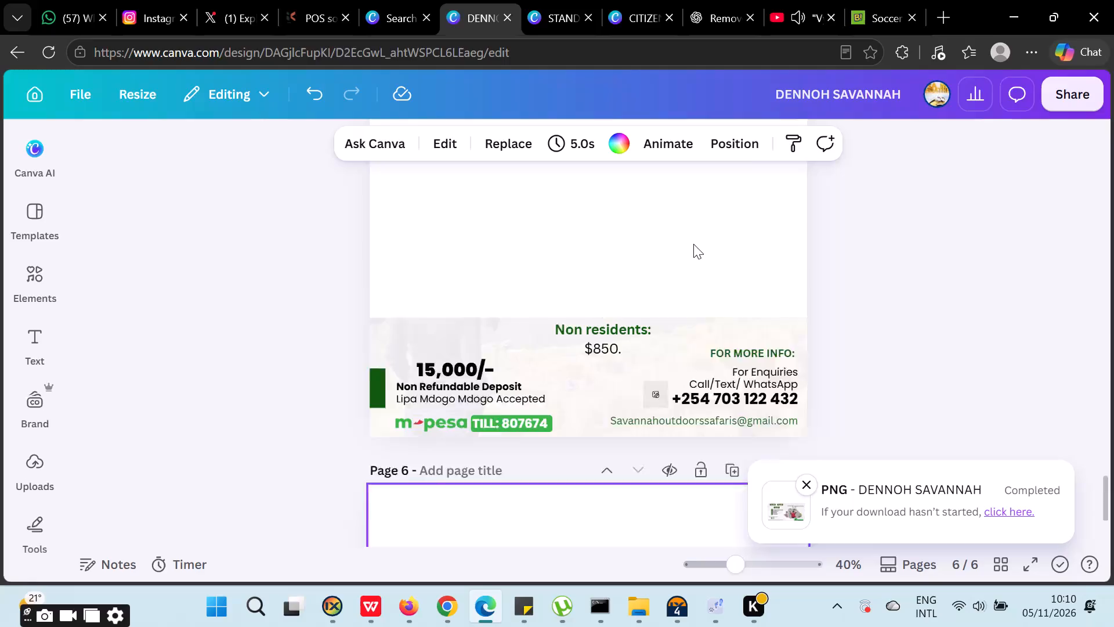
On page 3, move the phone number away from "FOR MORE INFO:" in the footer bar and narrow its text box around the digits.
scroll(693, 244, up, 10)
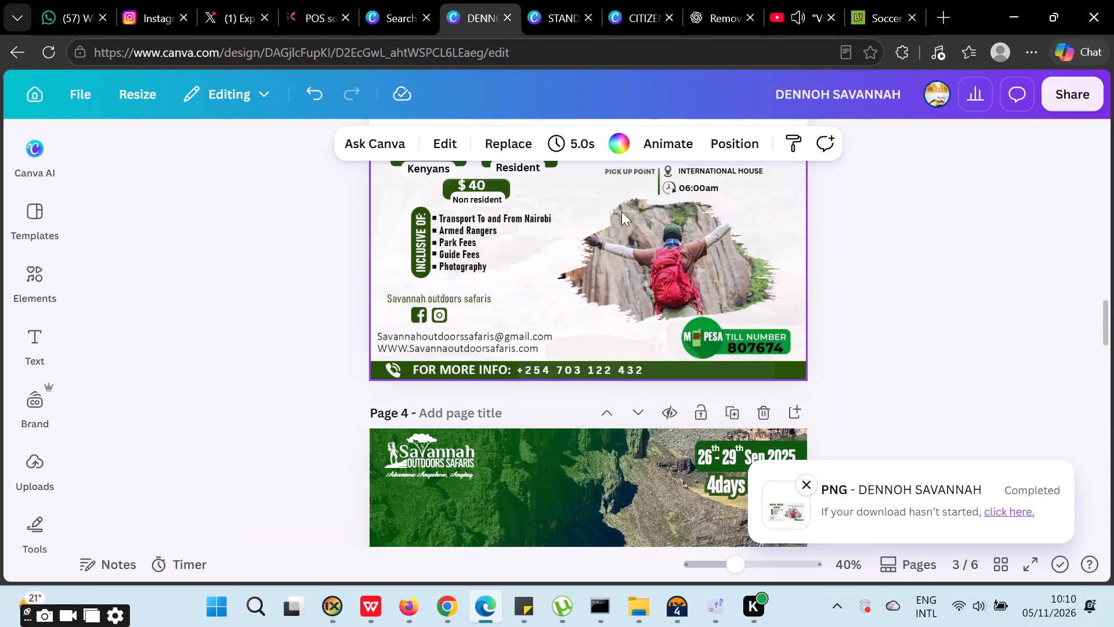
double_click(892, 247)
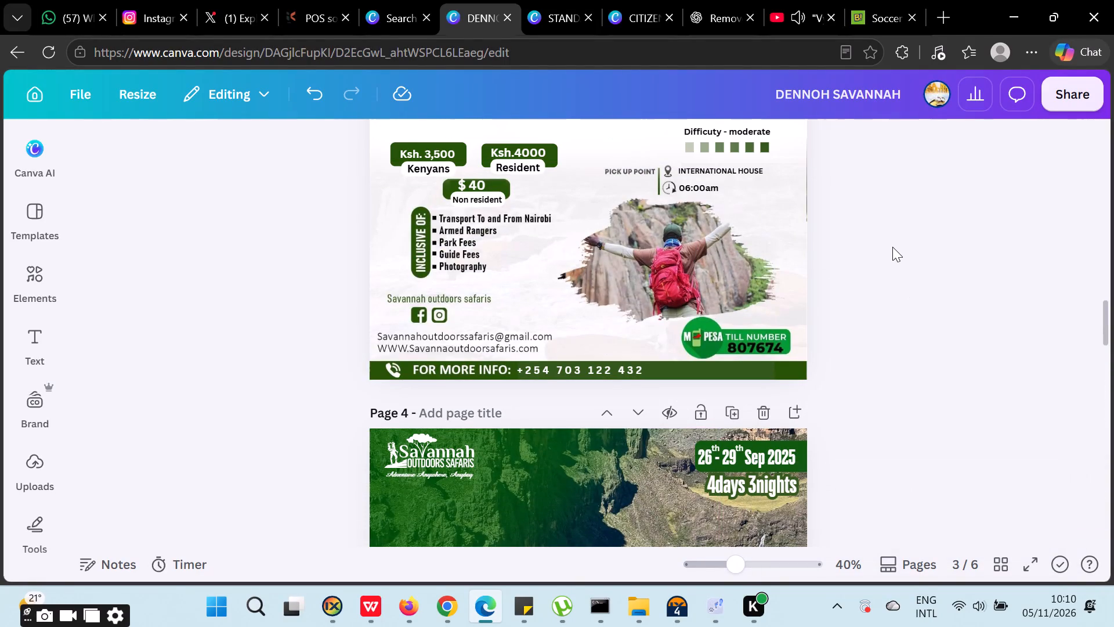
drag(607, 369, 640, 368)
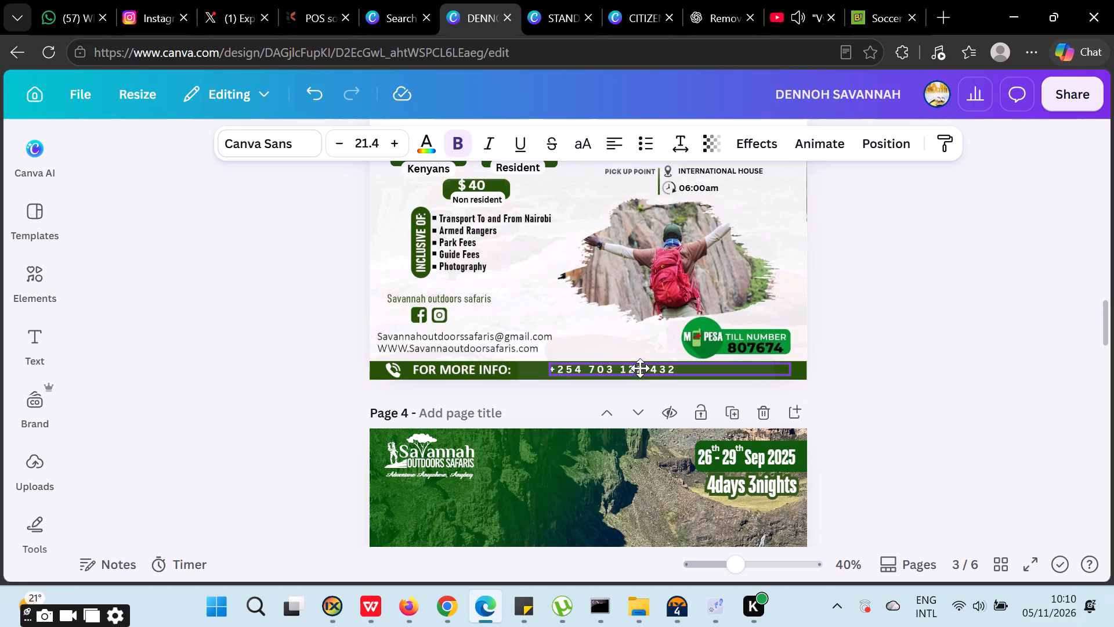
drag(640, 368, 639, 370)
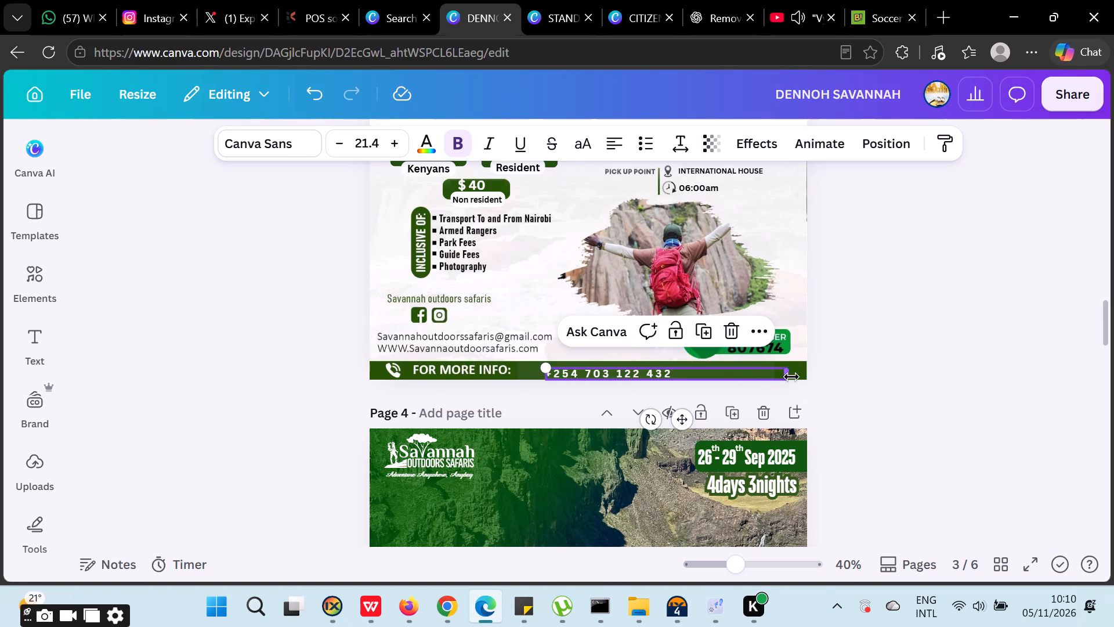
drag(791, 377, 700, 373)
double_click(865, 358)
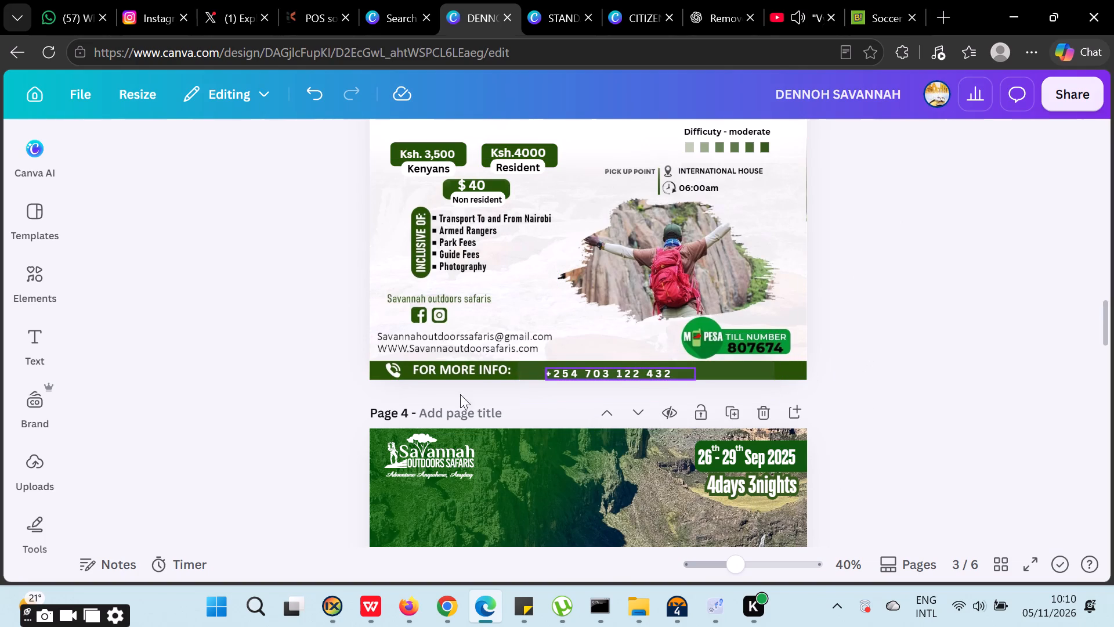
Shorten the green rectangle behind the phone number so its lower edge lines up with the footer bar's bottom edge.
ctrl+scroll(518, 403, up, 5)
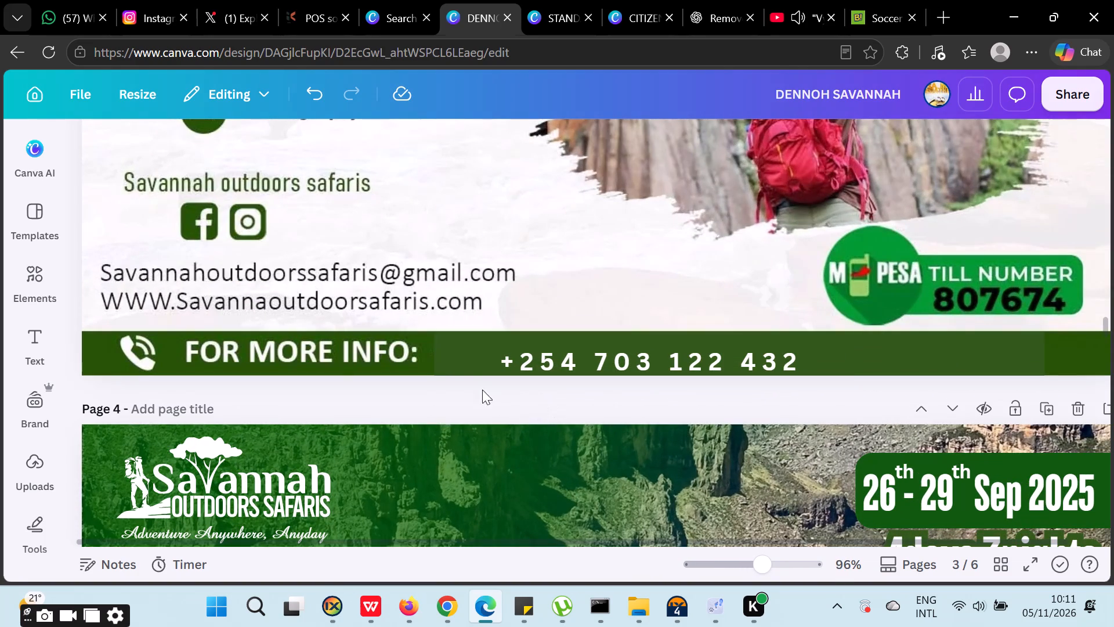
click(462, 361)
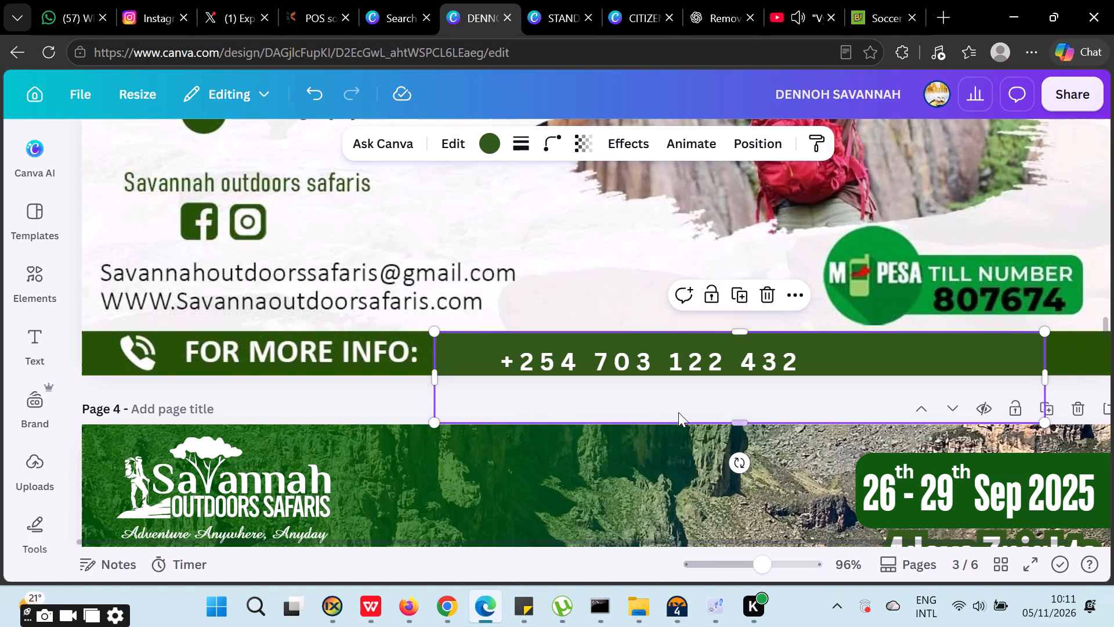
drag(676, 422, 678, 383)
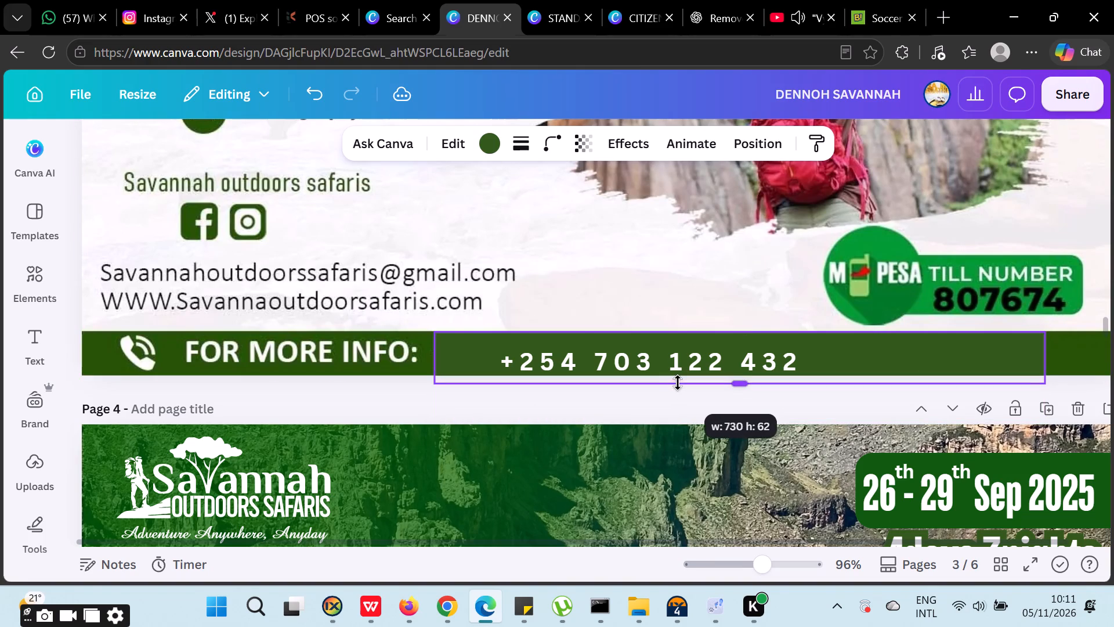
drag(678, 383, 683, 379)
Recolour the rectangle behind the phone number with the dark green sampled from the footer bar.
click(478, 141)
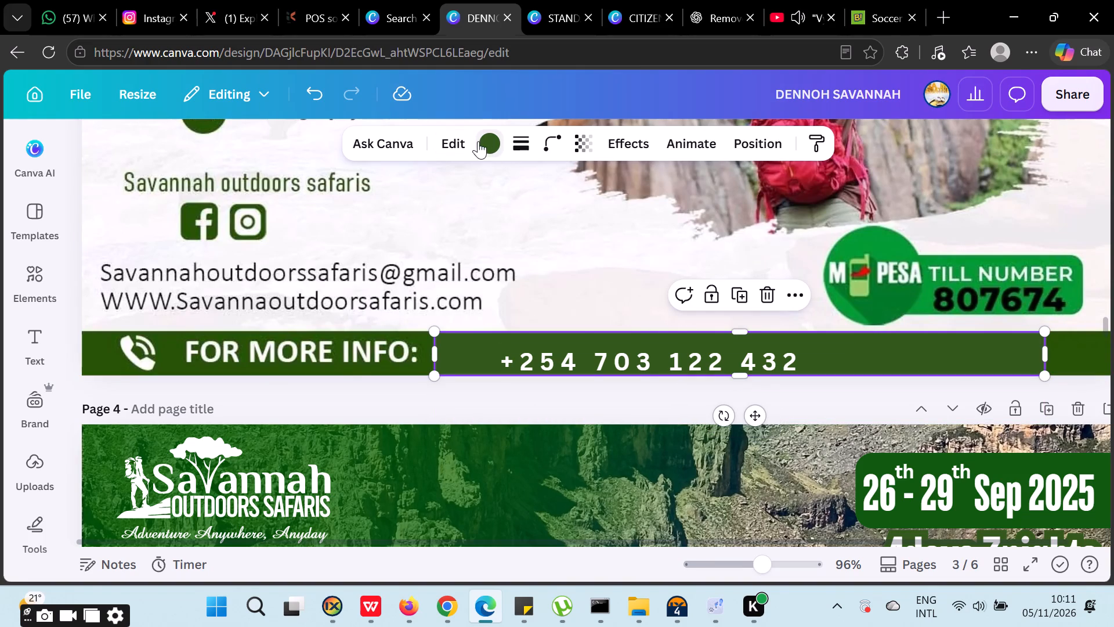
click(139, 311)
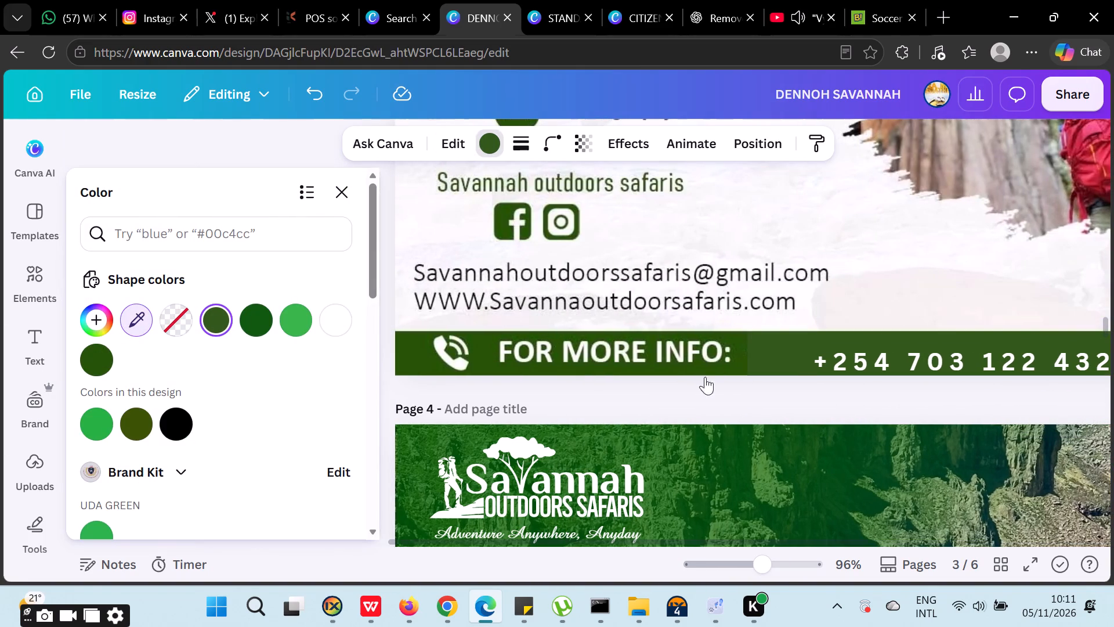
click(483, 347)
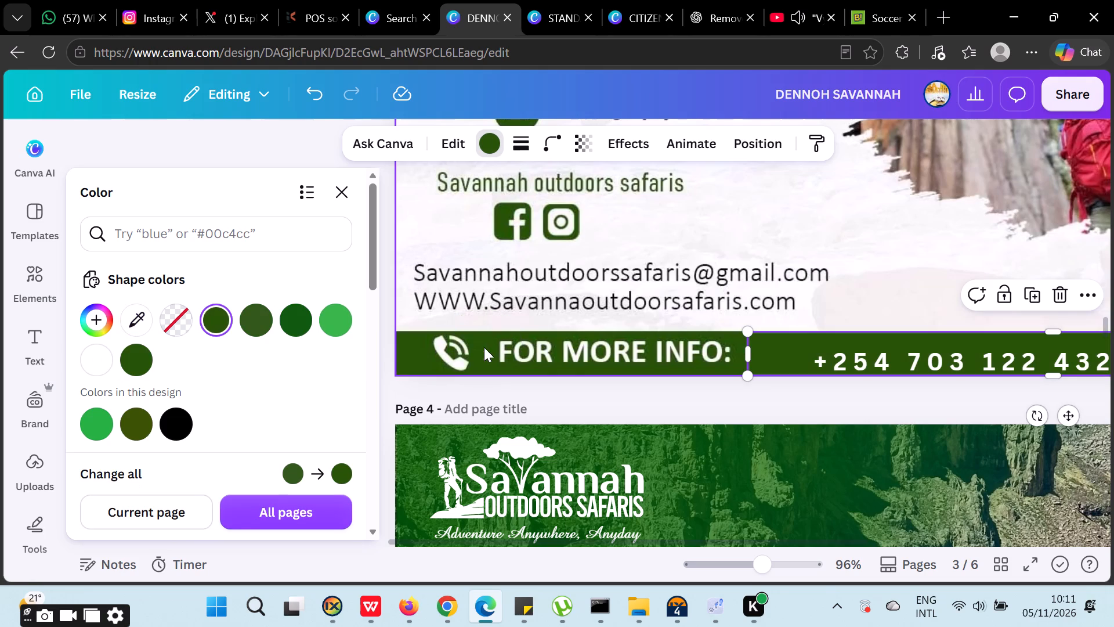
click(798, 279)
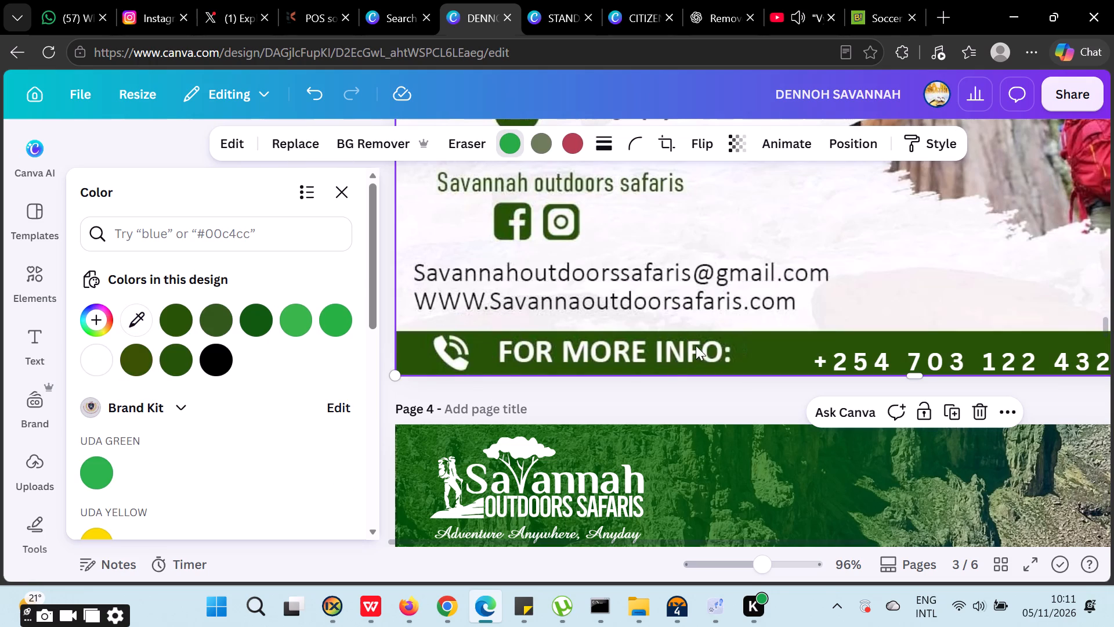
Align the phone number with "FOR MORE INFO:" in the footer bar and enlarge its text to a size of about 27.
ctrl+scroll(891, 342, down, 2)
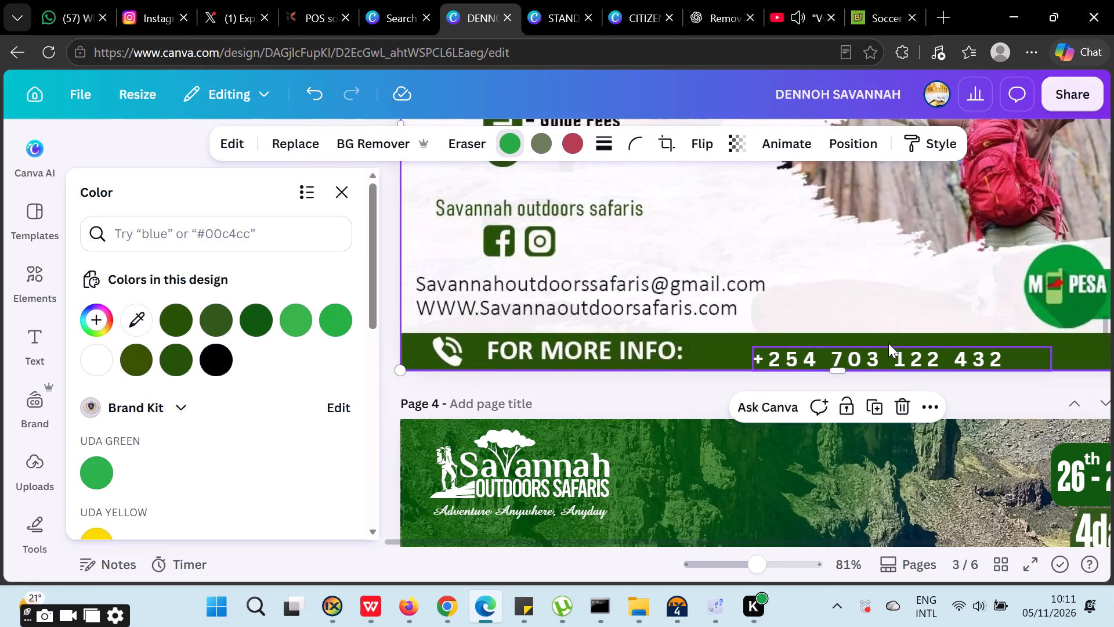
ctrl+scroll(766, 340, down, 2)
click(1062, 327)
click(1058, 326)
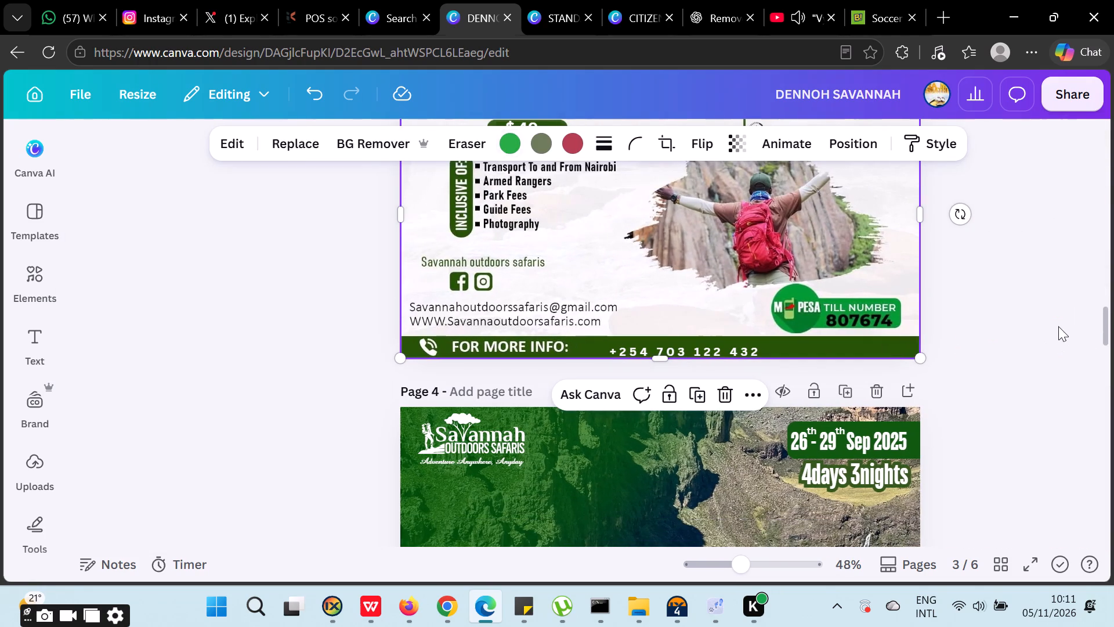
drag(658, 354, 637, 348)
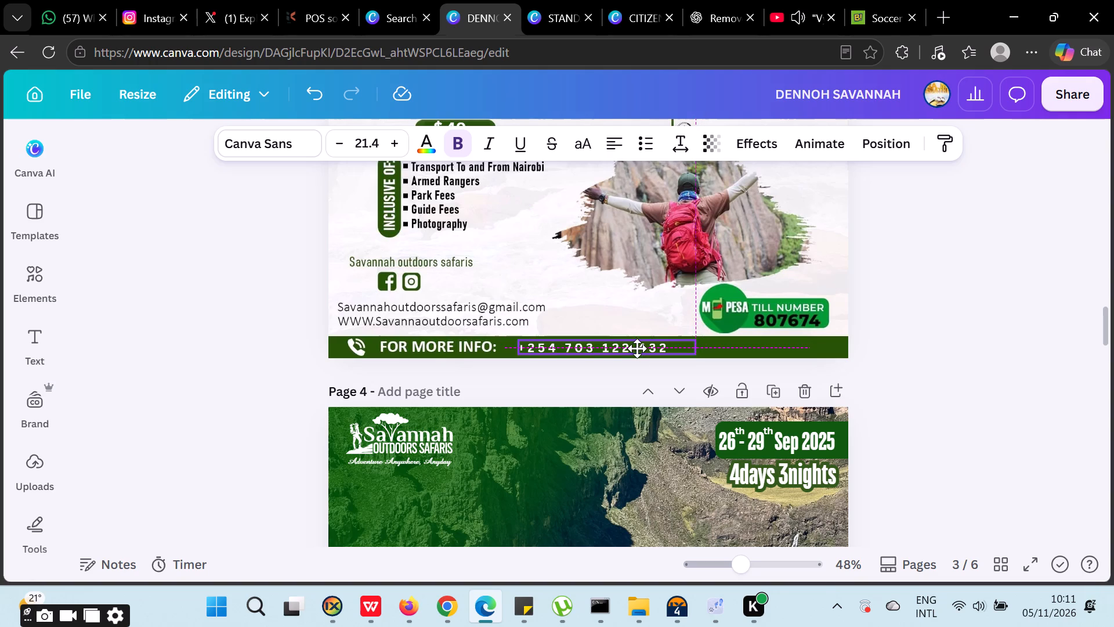
drag(637, 348, 636, 348)
drag(698, 334, 749, 322)
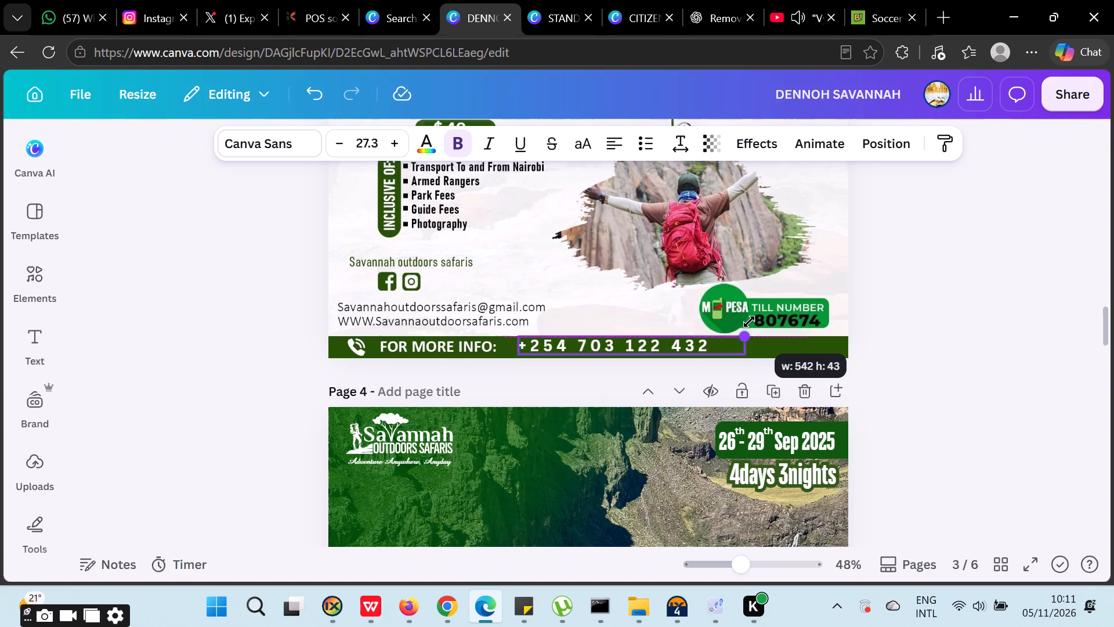
drag(749, 322, 745, 325)
triple_click(953, 321)
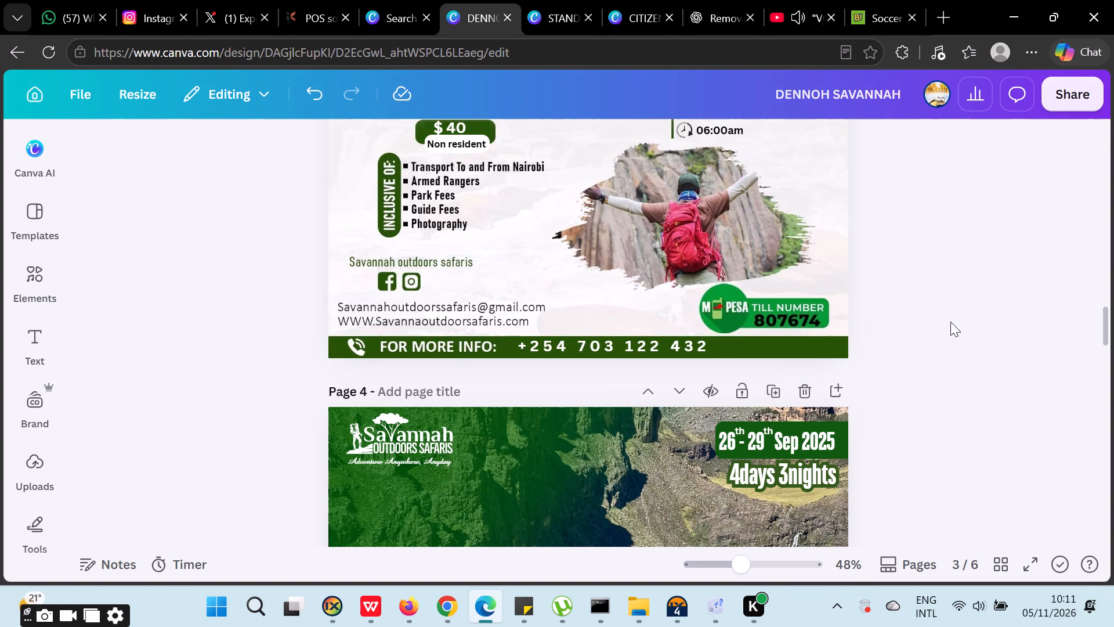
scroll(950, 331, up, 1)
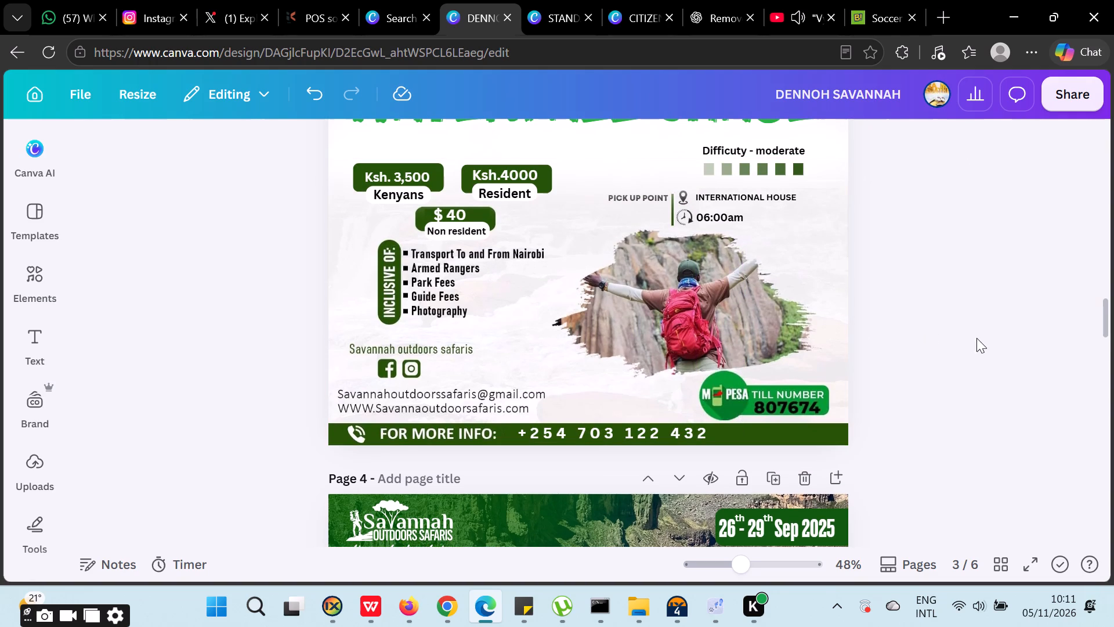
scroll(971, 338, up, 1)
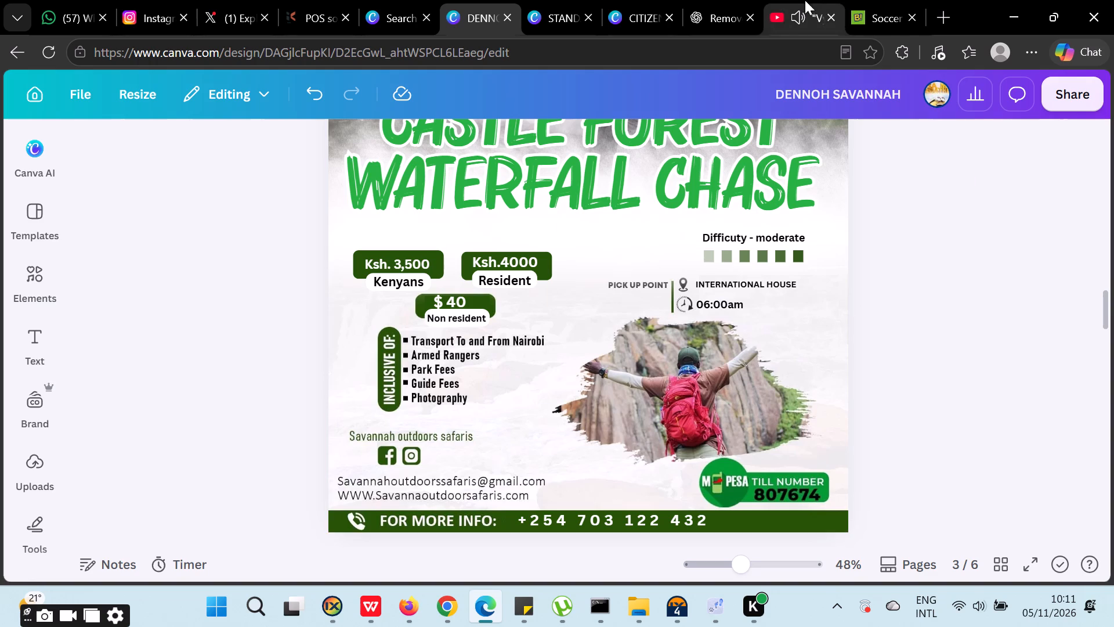
Switch to the YouTube video about Vybz Kartel's Kenya dates and pause it.
click(783, 0)
click(511, 287)
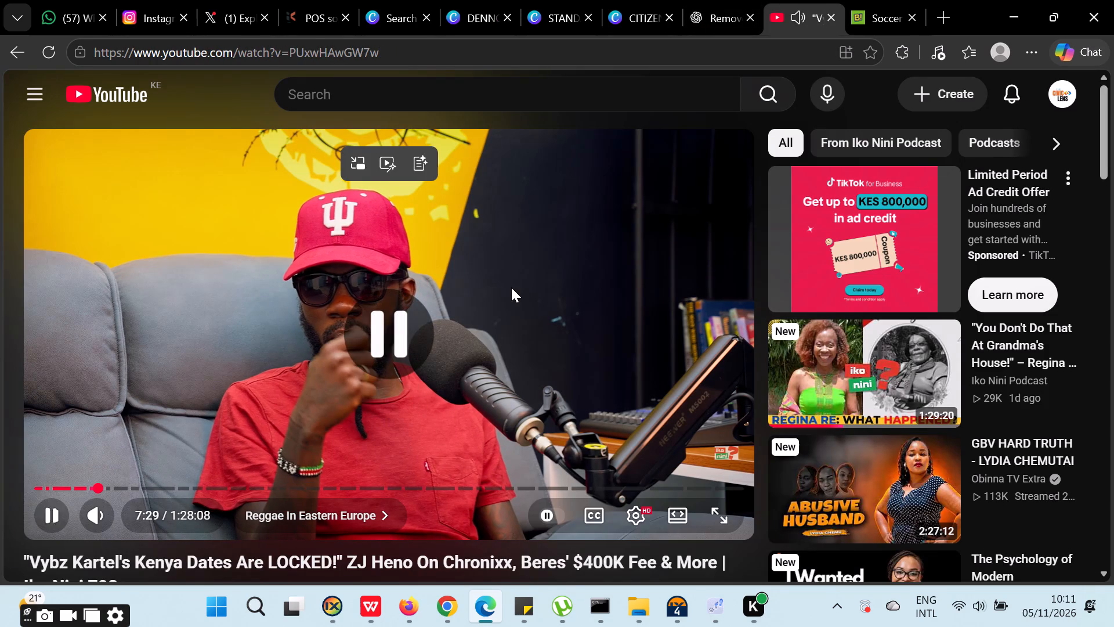
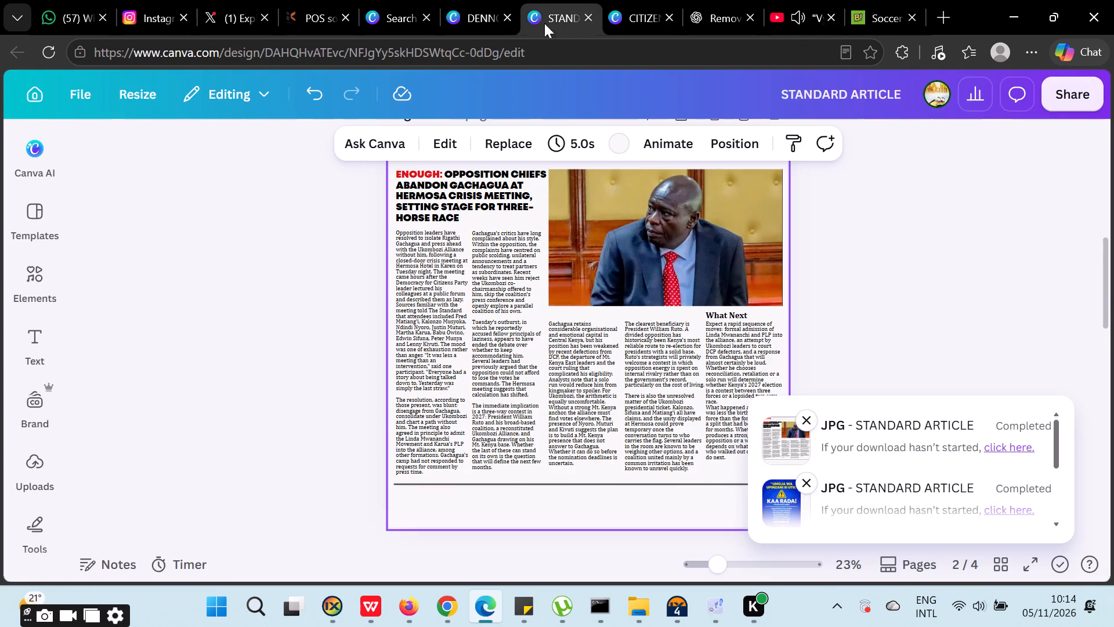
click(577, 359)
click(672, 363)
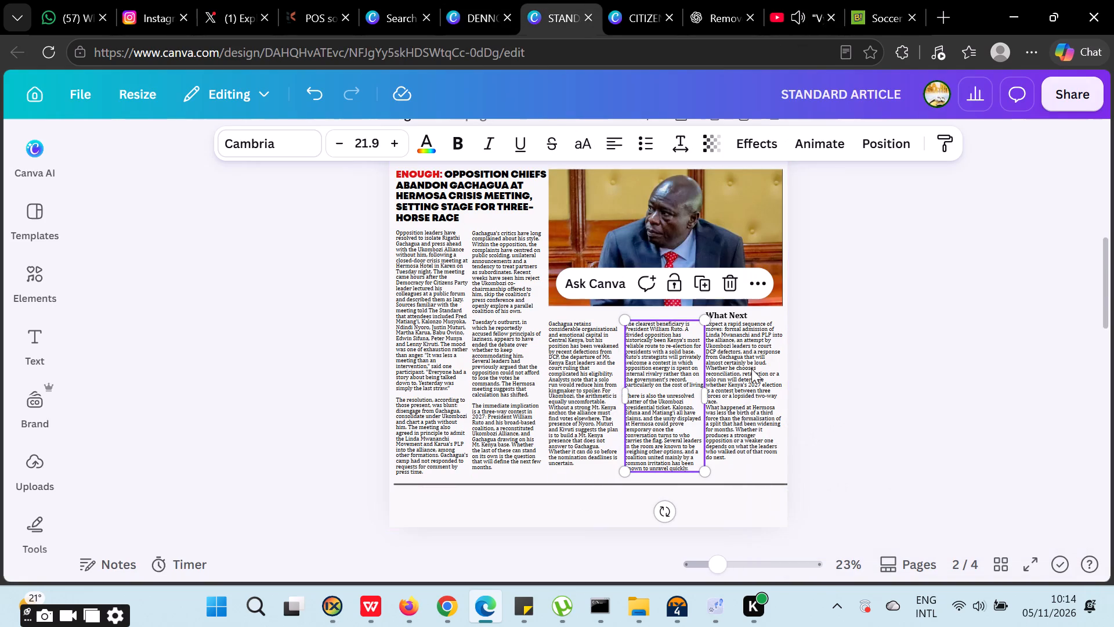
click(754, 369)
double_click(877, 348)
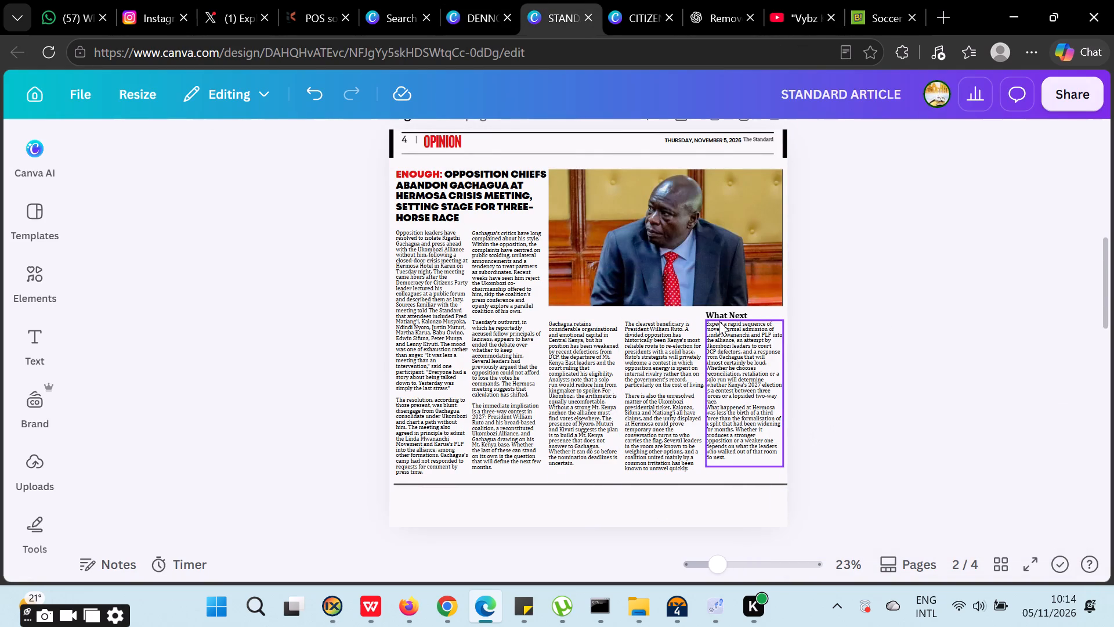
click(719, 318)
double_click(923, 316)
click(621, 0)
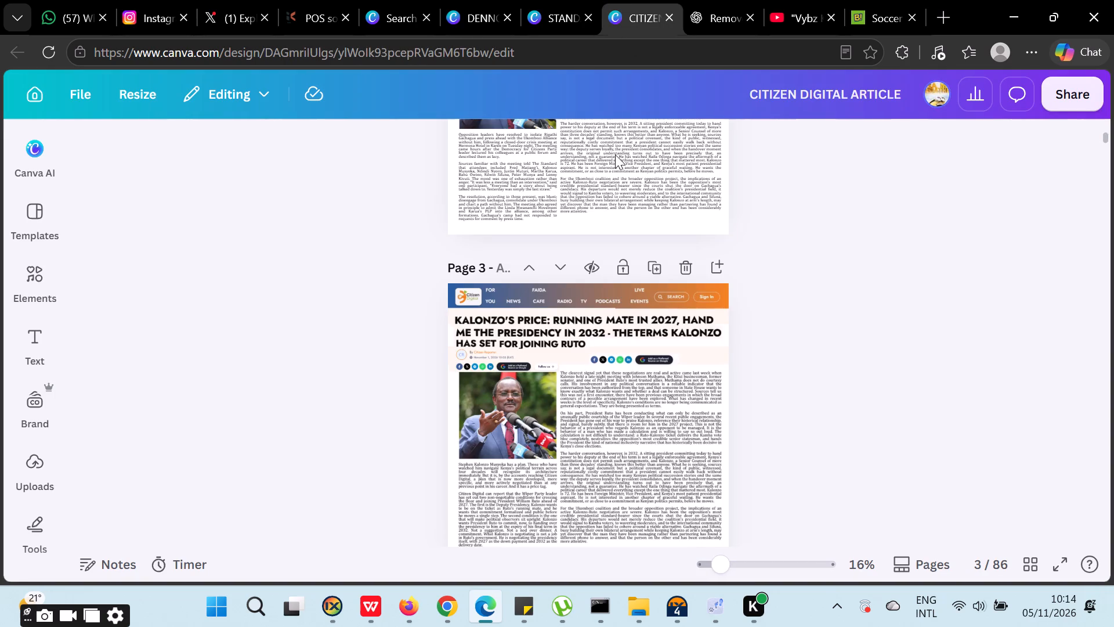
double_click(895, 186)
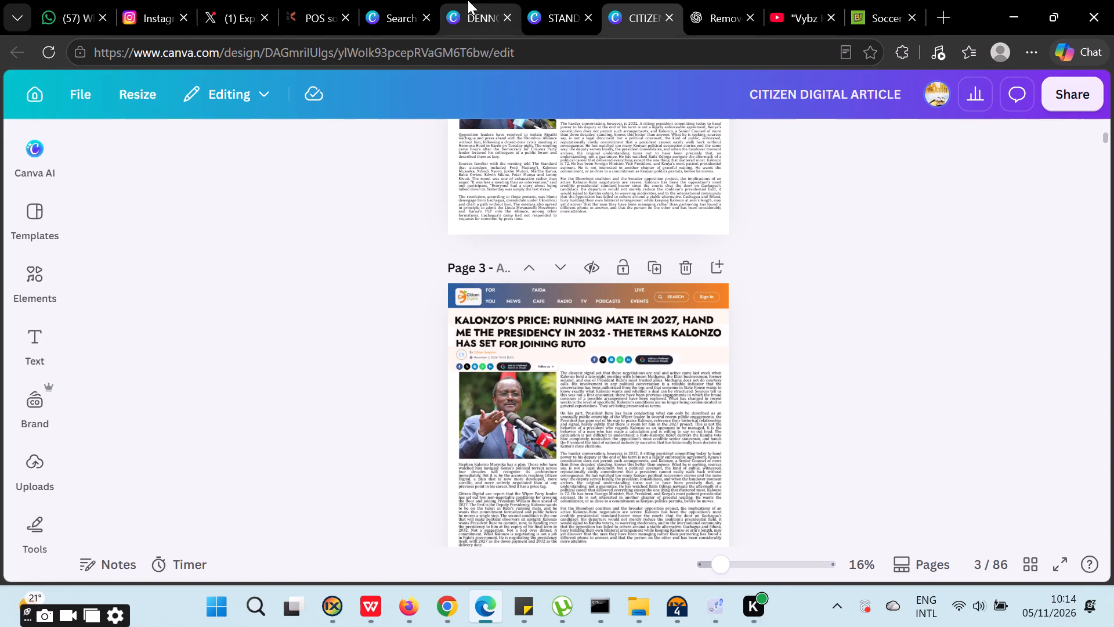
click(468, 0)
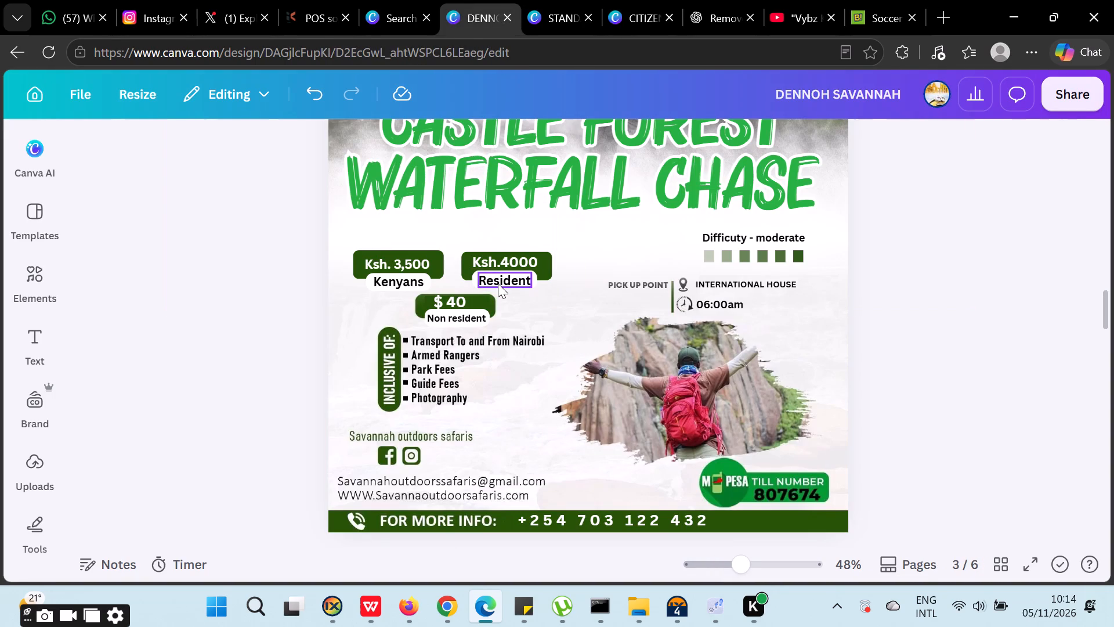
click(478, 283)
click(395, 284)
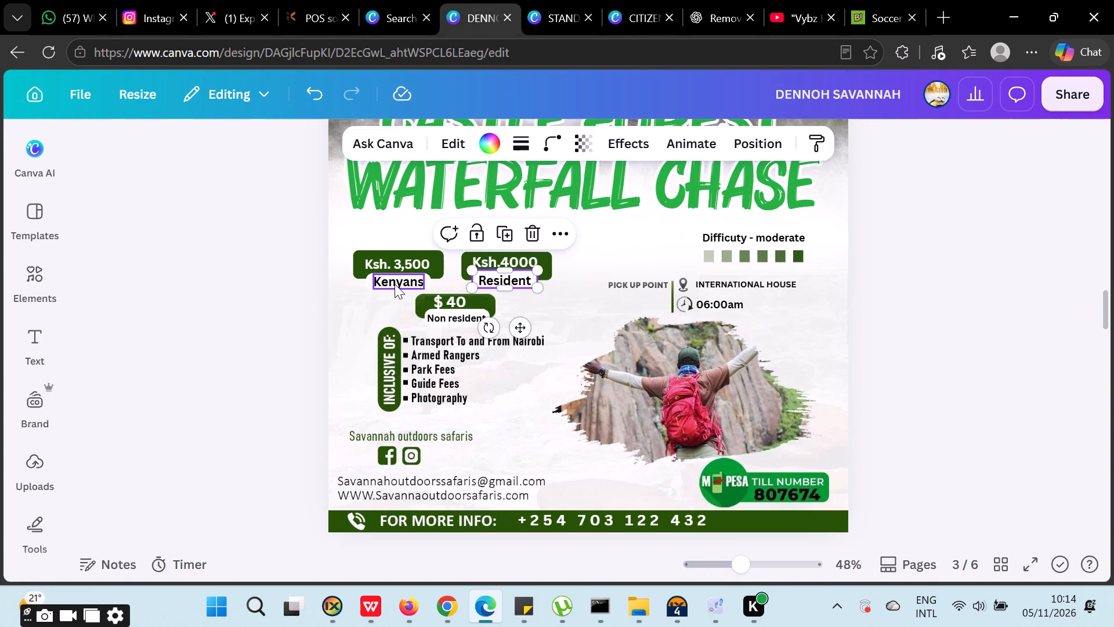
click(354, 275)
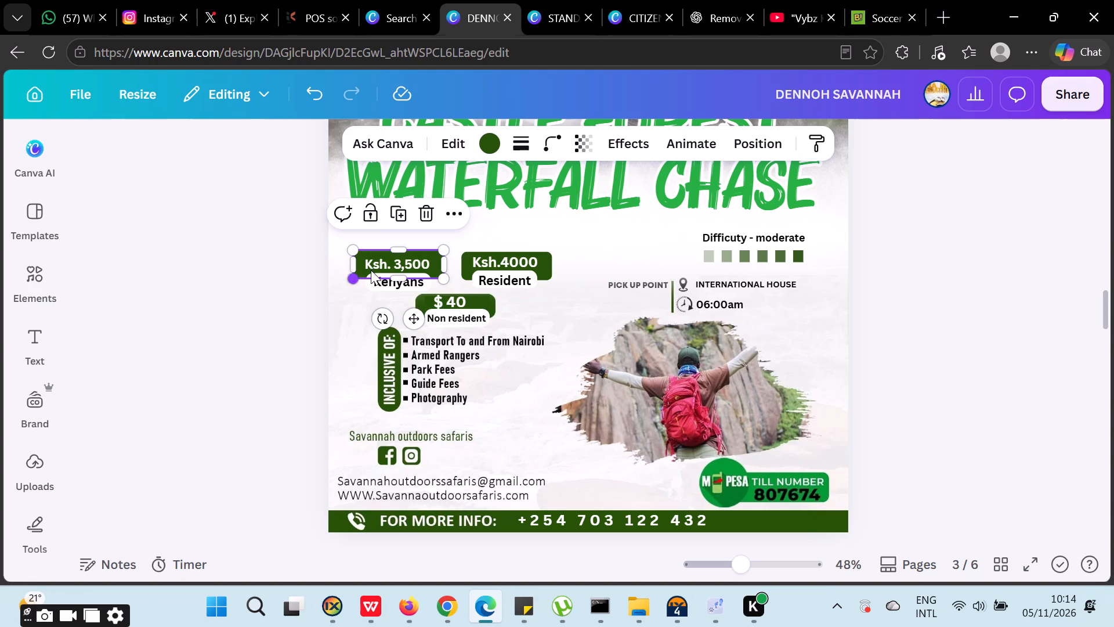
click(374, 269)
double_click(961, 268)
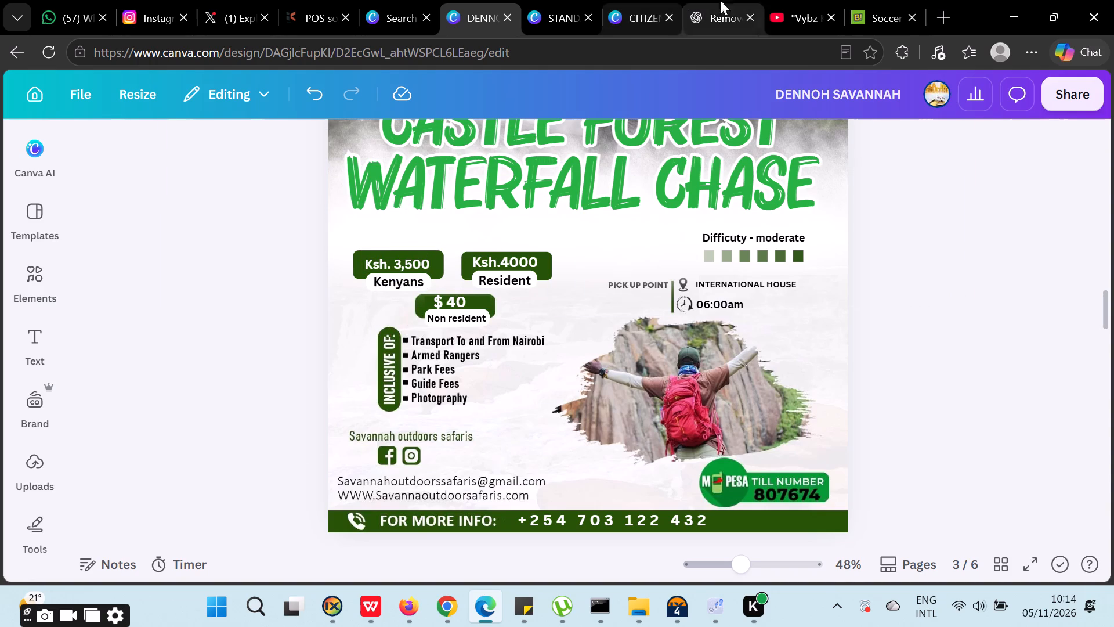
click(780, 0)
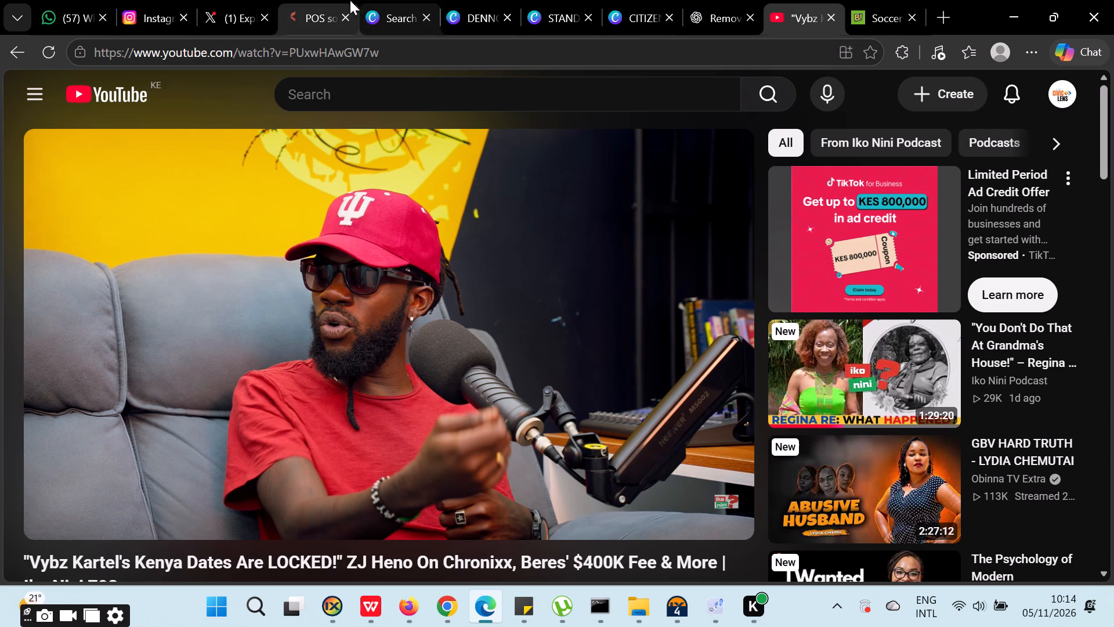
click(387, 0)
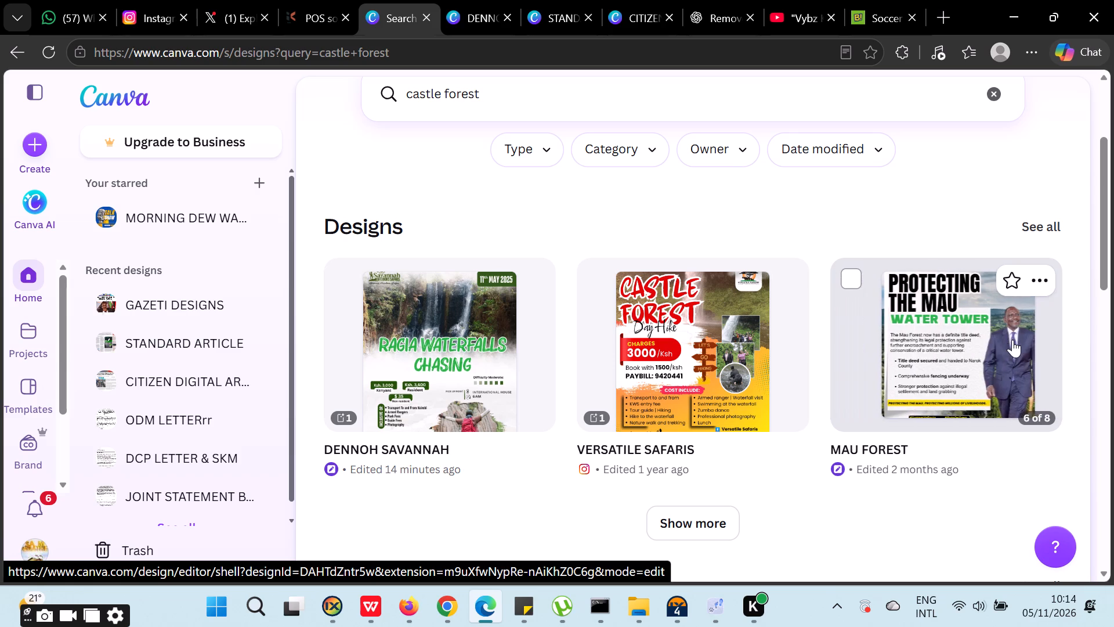
Resume the YouTube video about Vybz Kartel's Kenya dates and return to the DENNOH SAVANNAH design.
click(780, 0)
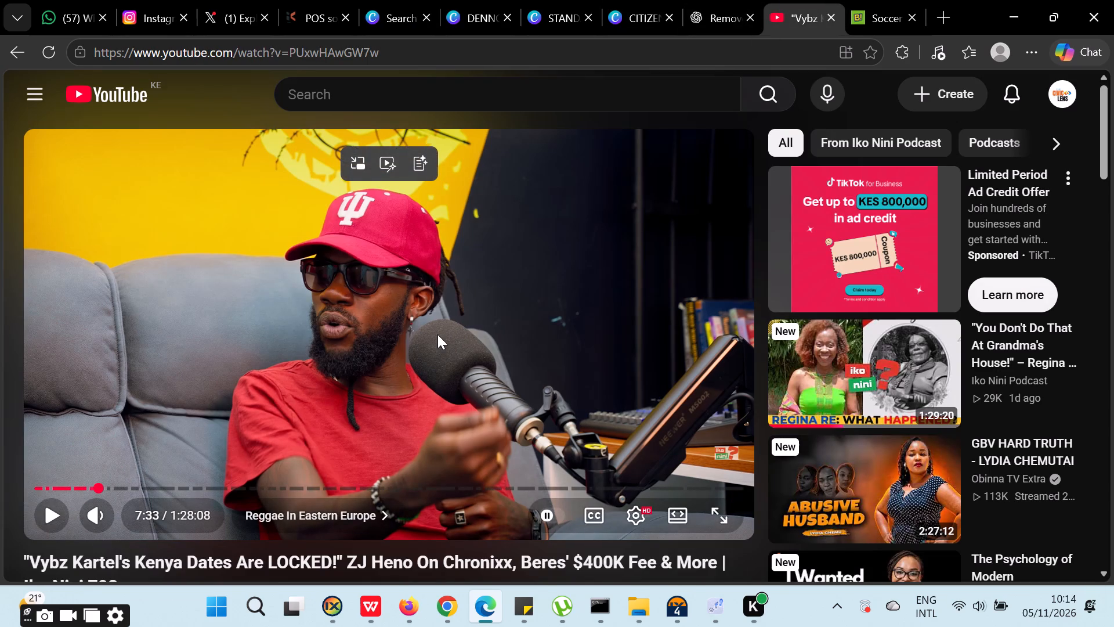
click(437, 334)
click(383, 1)
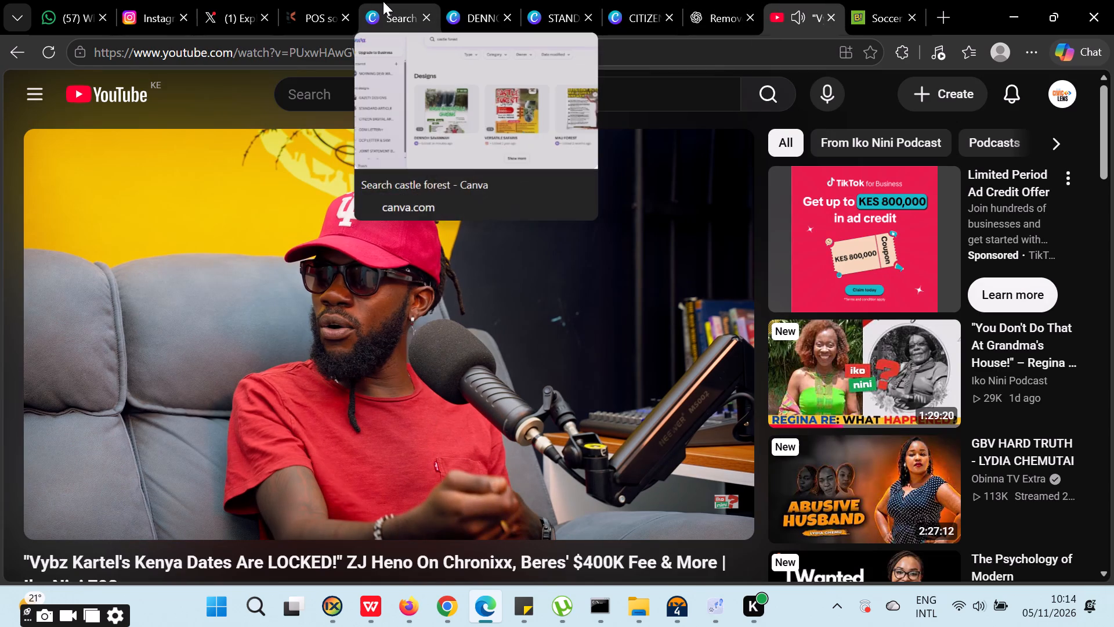
click(483, 0)
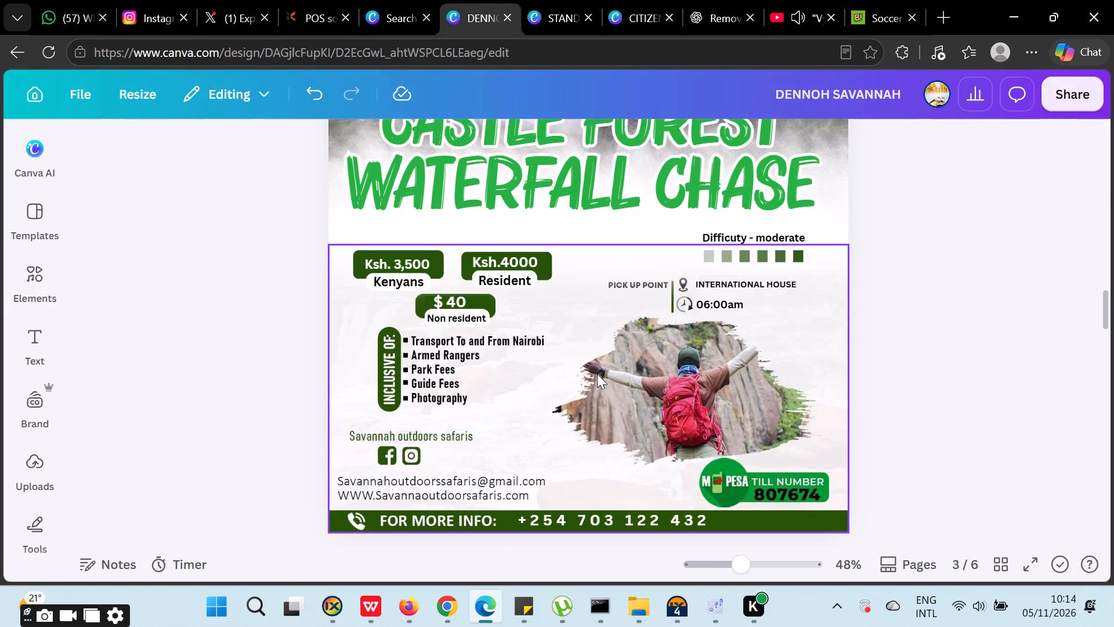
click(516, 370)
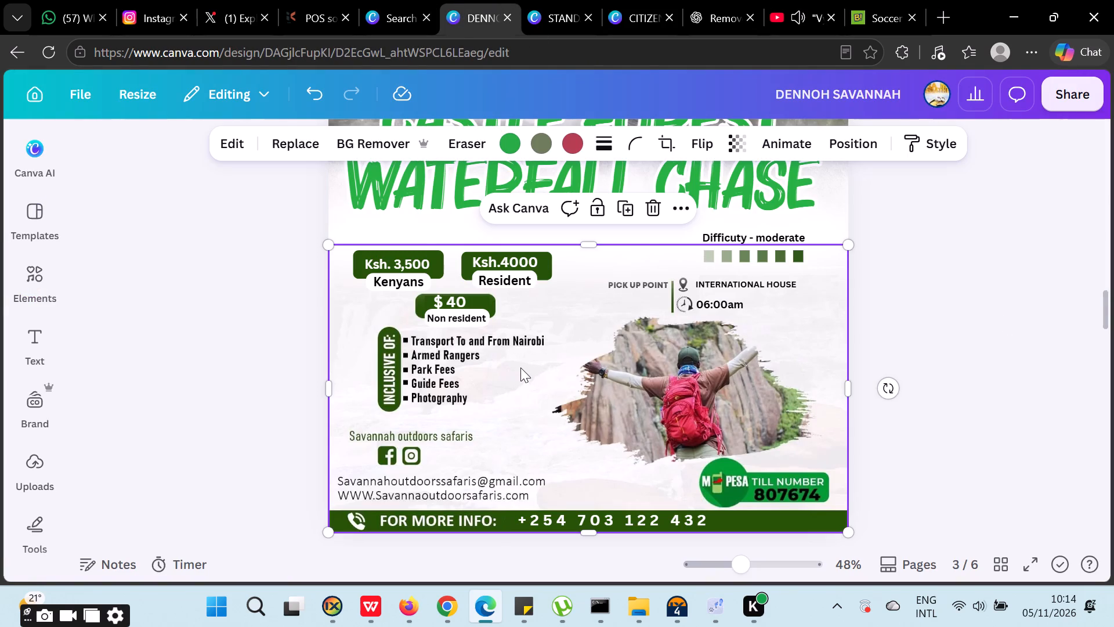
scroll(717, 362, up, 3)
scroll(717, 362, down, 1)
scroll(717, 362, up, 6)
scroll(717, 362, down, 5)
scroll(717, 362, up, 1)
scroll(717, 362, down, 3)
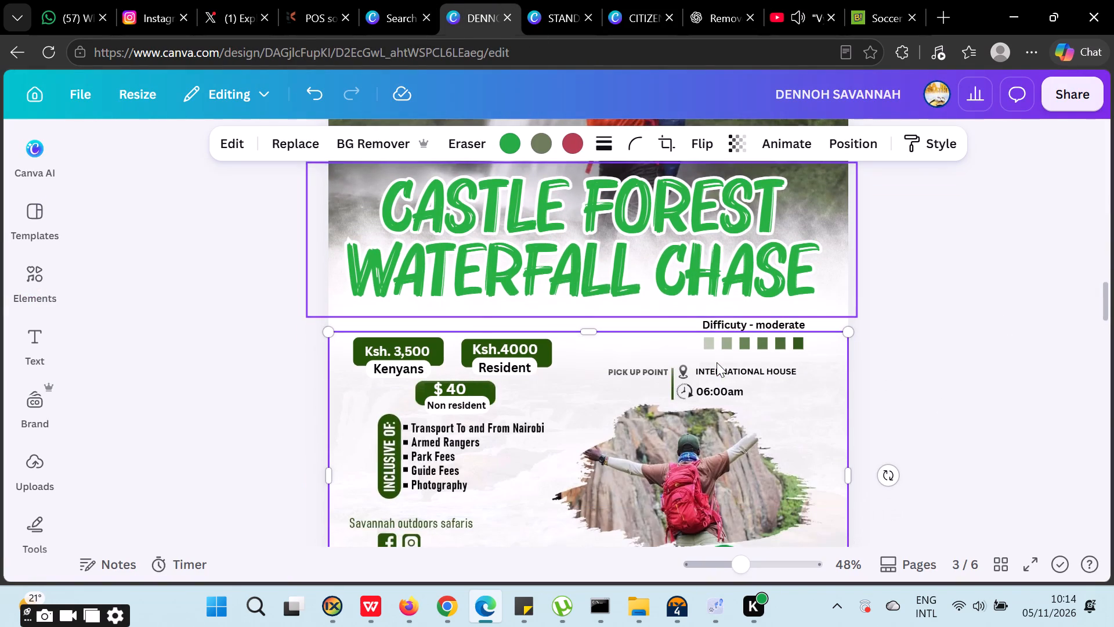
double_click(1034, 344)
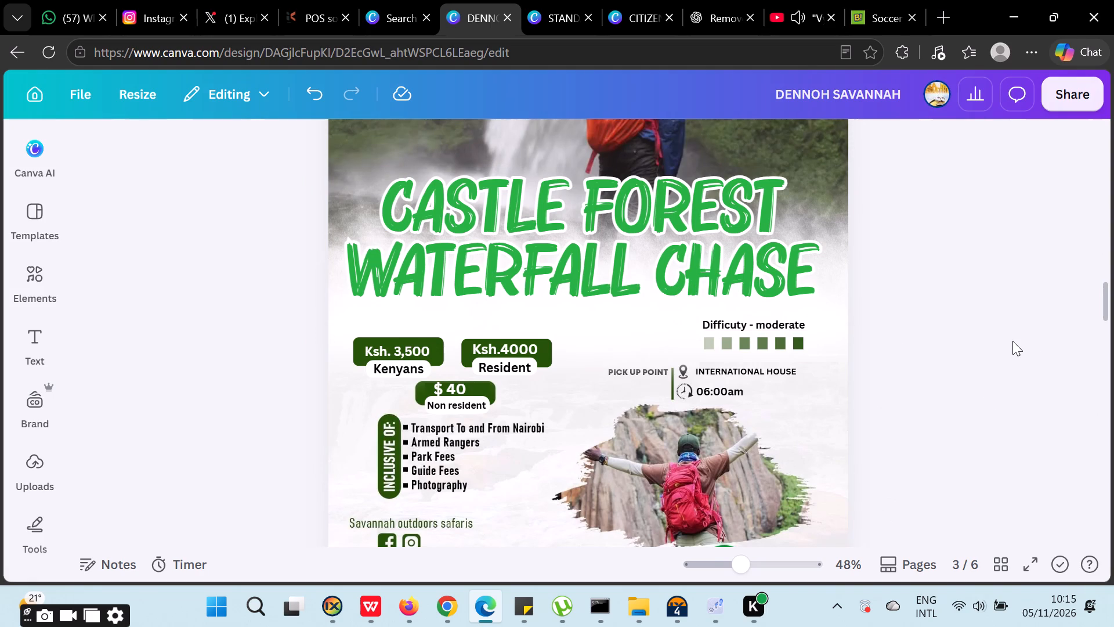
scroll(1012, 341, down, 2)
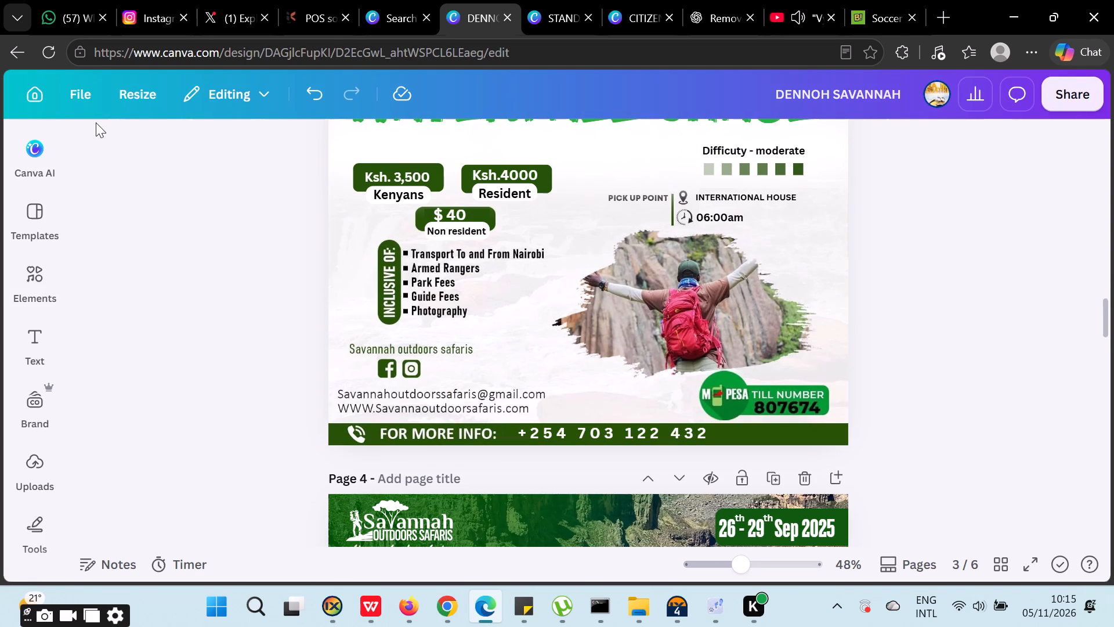
Search the elements for "white brush" graphics and add the first white brush stroke to page 3.
click(28, 286)
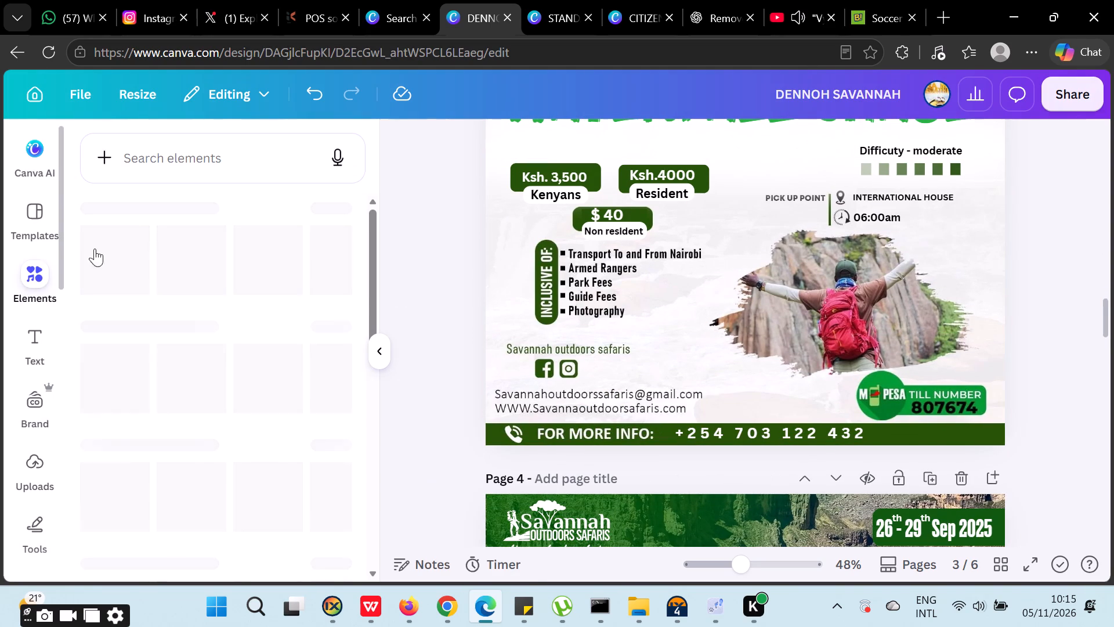
click(138, 160)
text(white brush)
key(Return)
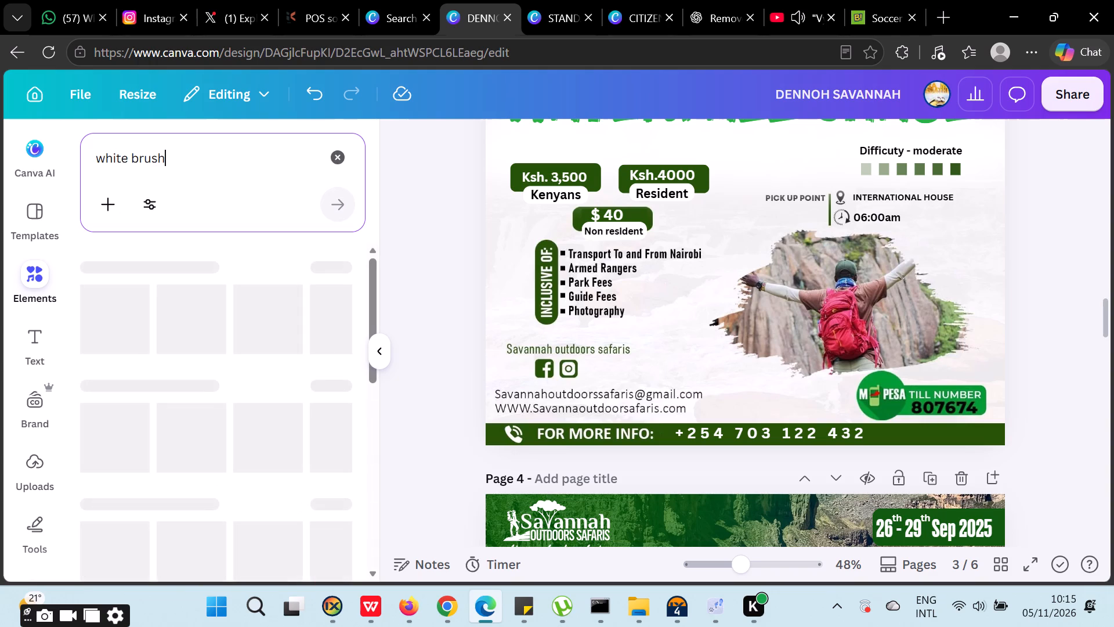
click(135, 265)
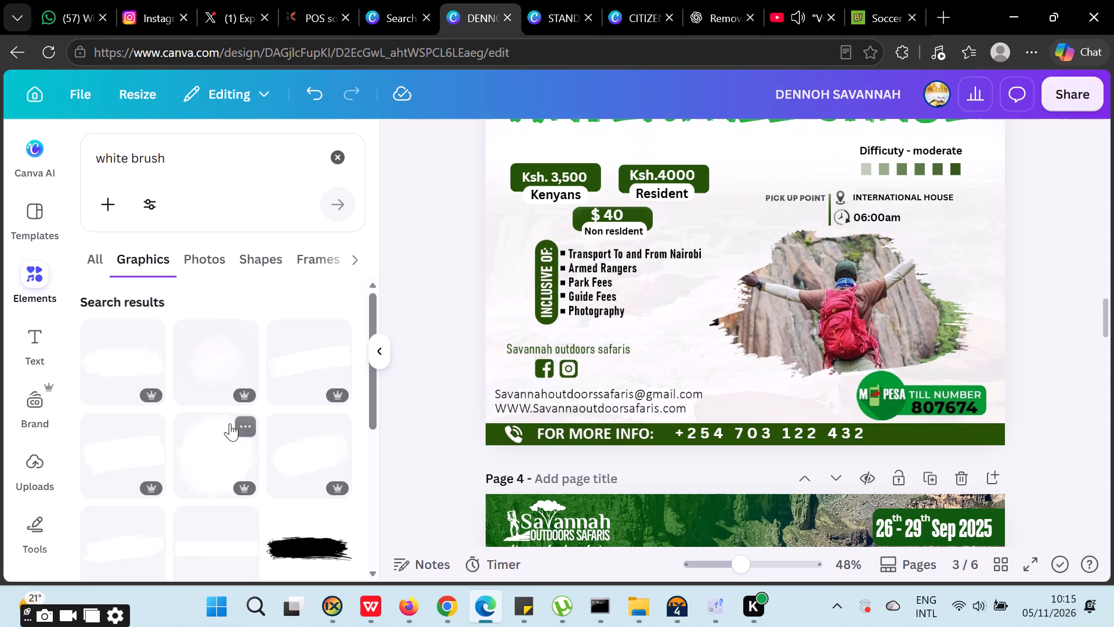
click(134, 368)
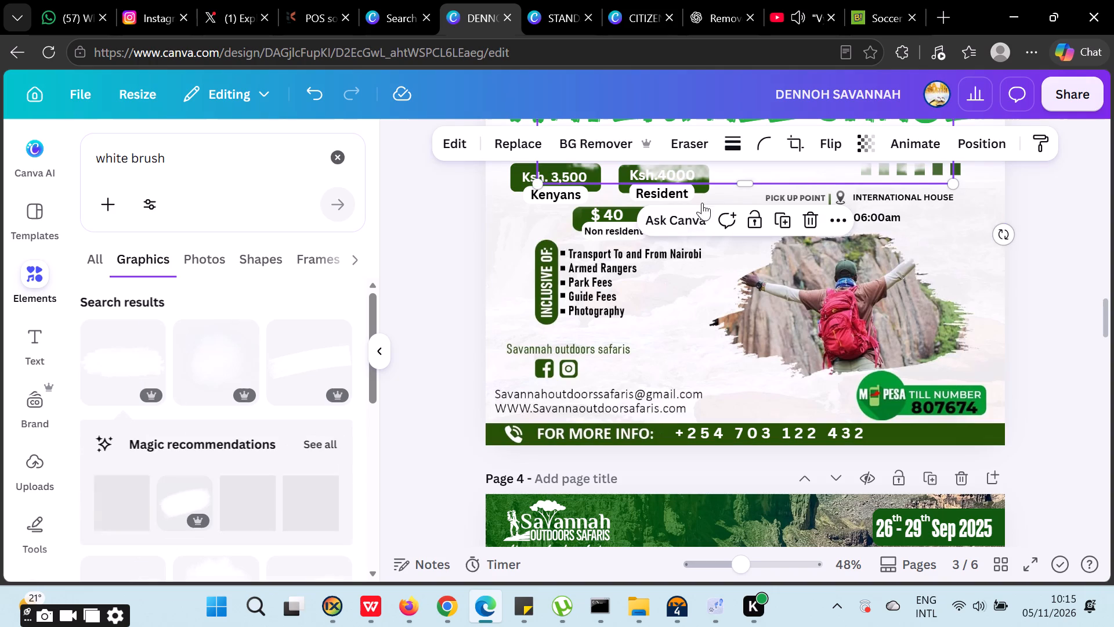
Shrink the white brush stroke and place it over the upper part of the backpacker photo.
drag(811, 174, 859, 376)
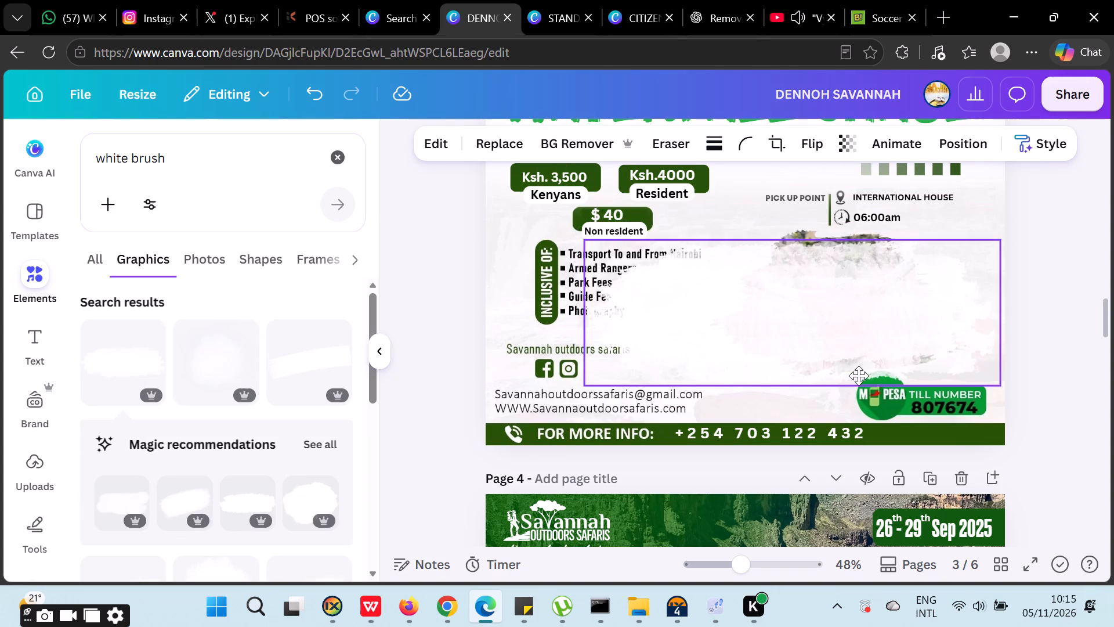
drag(859, 376, 928, 351)
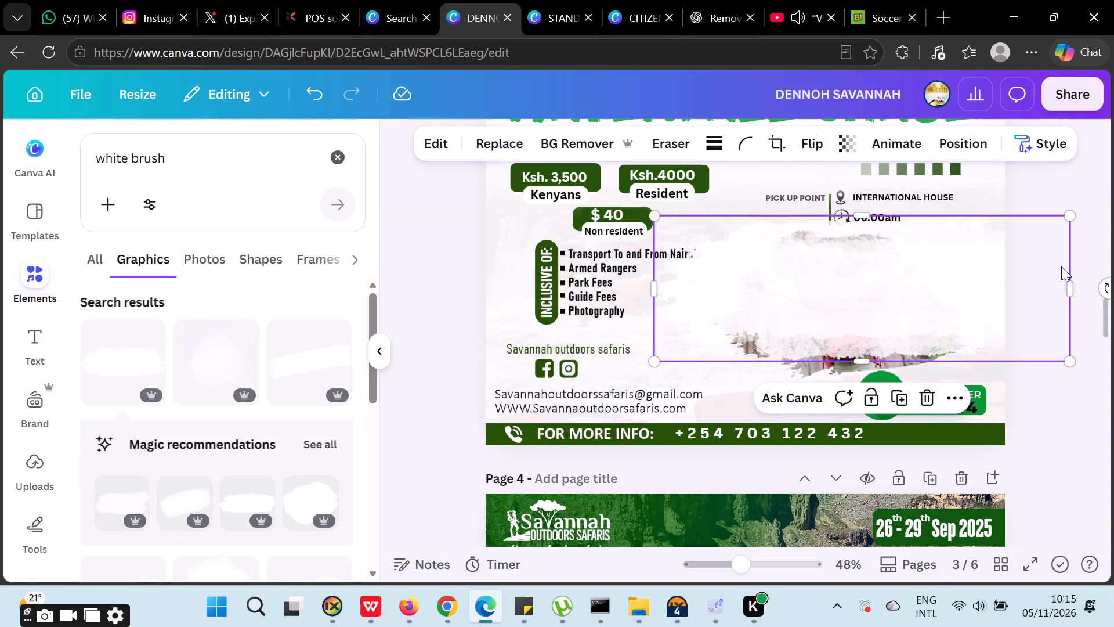
drag(1073, 217, 941, 261)
drag(816, 317, 853, 283)
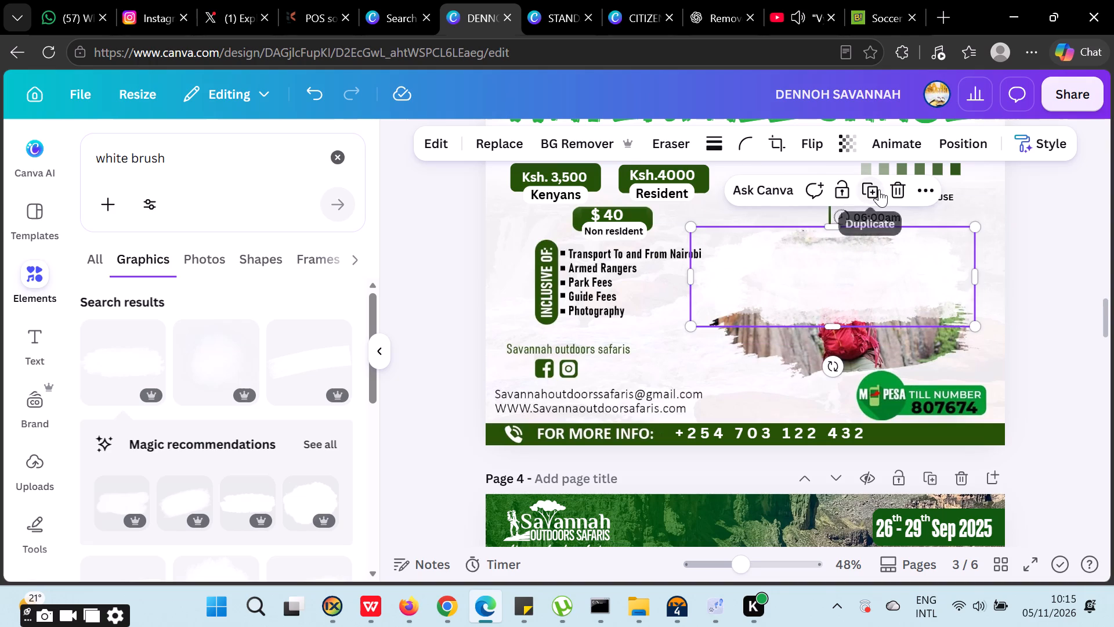
Duplicate the white brush stroke twice, stacking the copies downward to cover the rest of the backpacker photo.
click(878, 189)
drag(870, 253, 869, 276)
click(872, 217)
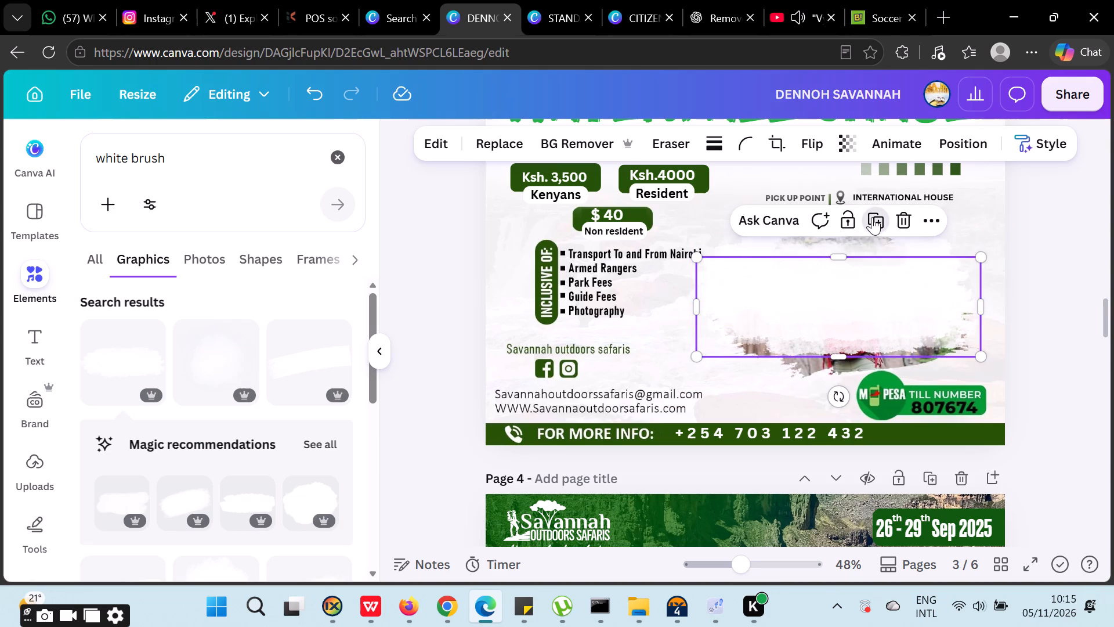
click(1052, 296)
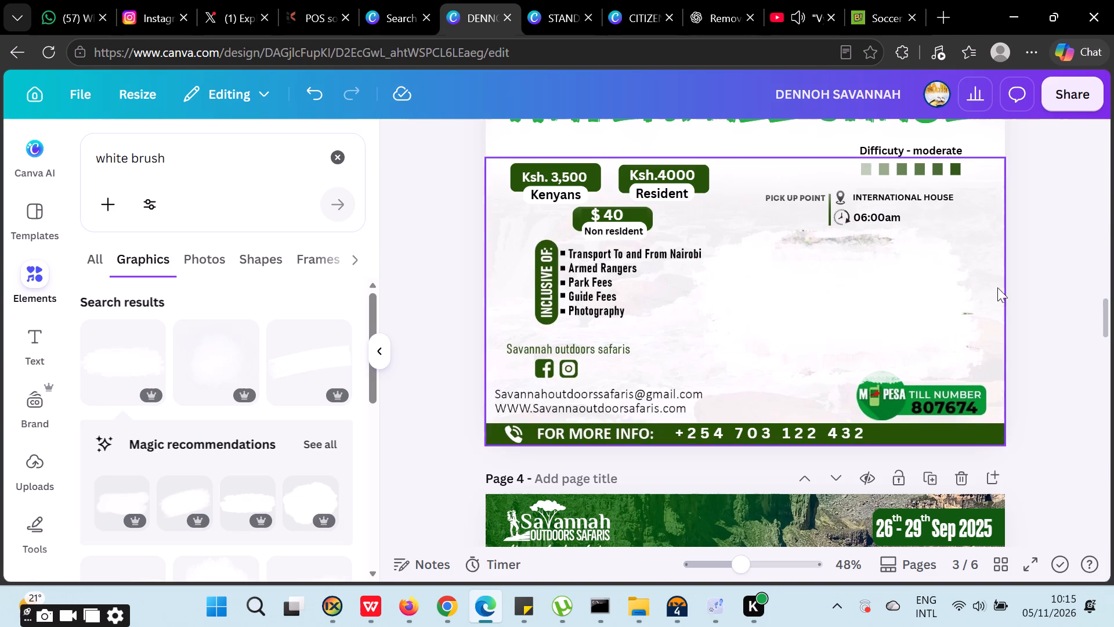
click(1029, 264)
click(919, 289)
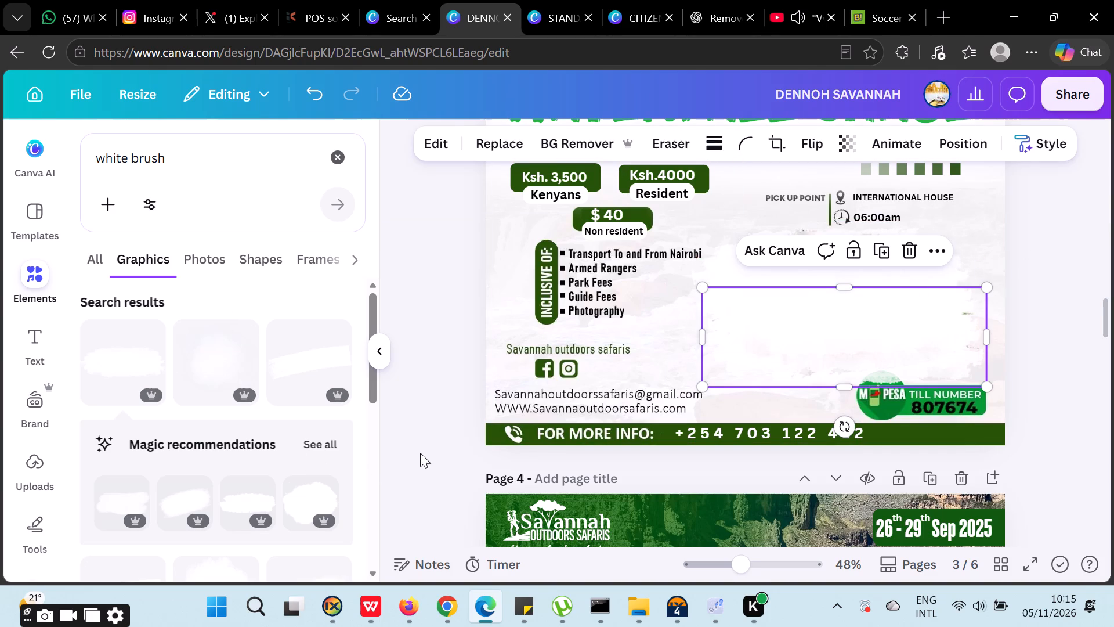
triple_click(1086, 367)
click(1086, 367)
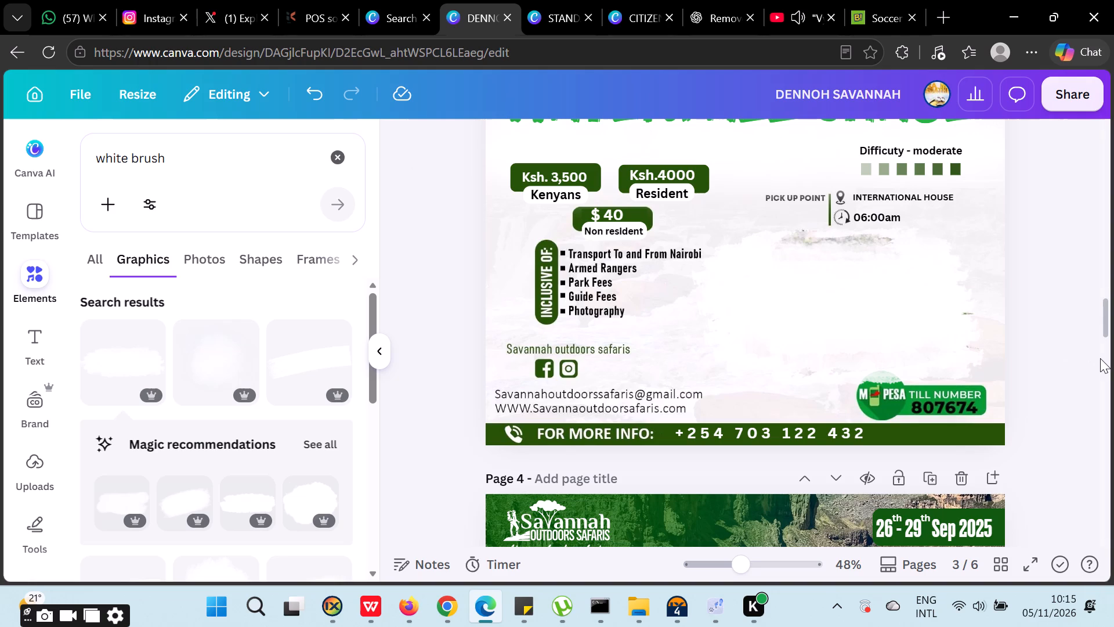
Display the layer list for page 3, starting from the picture beside the pick-up time and venue.
ctrl+scroll(1100, 358, up, 1)
ctrl+scroll(1100, 358, down, 1)
ctrl+scroll(1100, 358, up, 2)
scroll(1093, 360, down, 4)
scroll(1089, 374, up, 1)
scroll(1089, 374, down, 4)
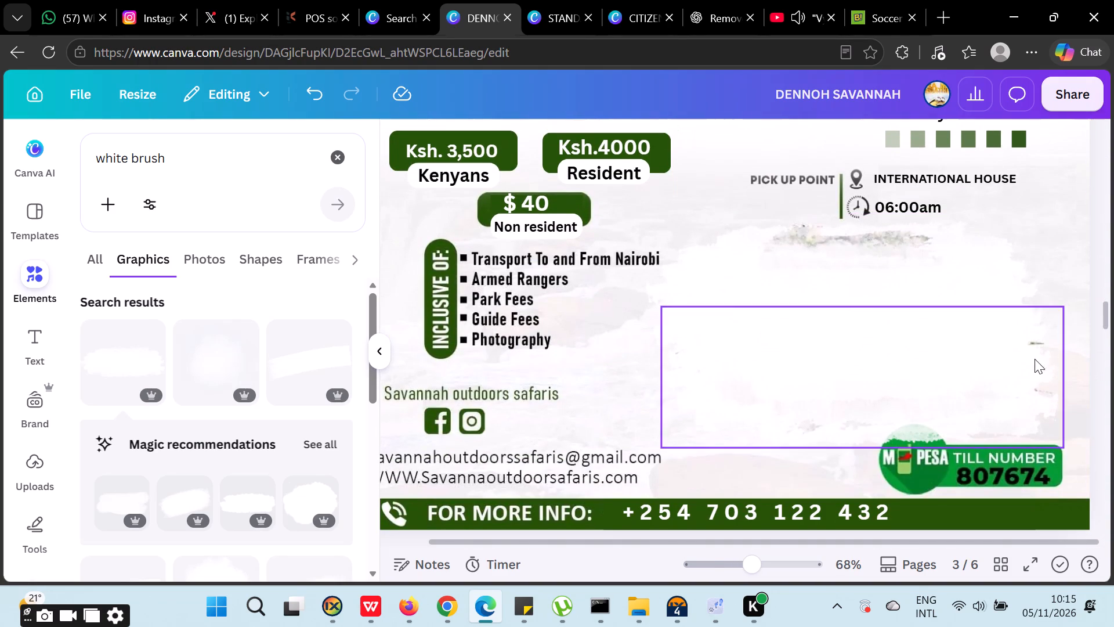
click(880, 193)
right_click(899, 197)
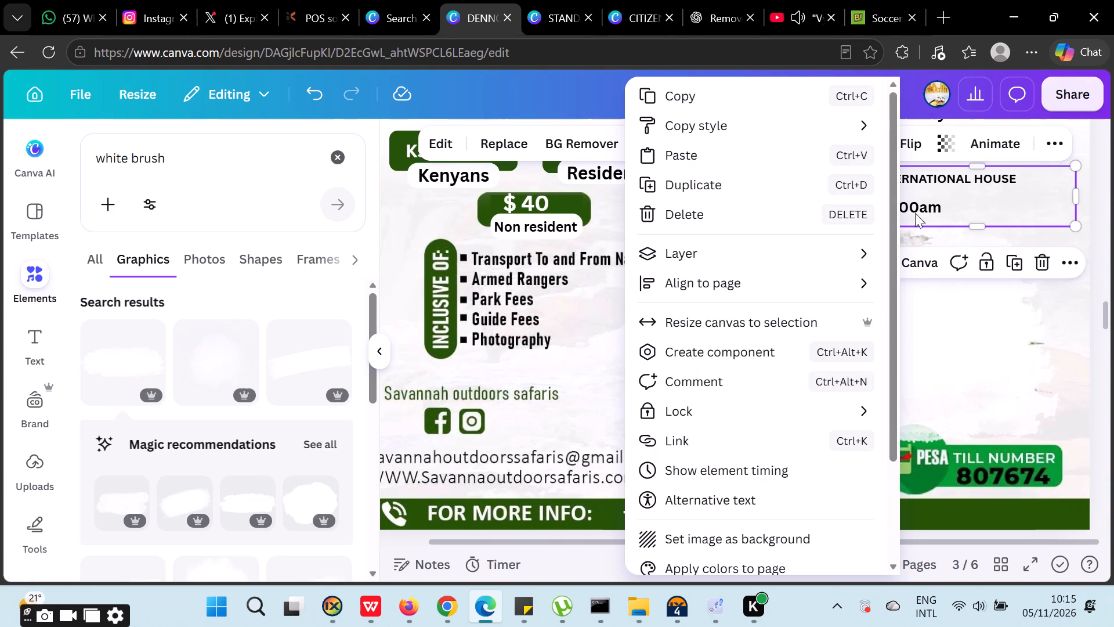
click(722, 257)
click(483, 385)
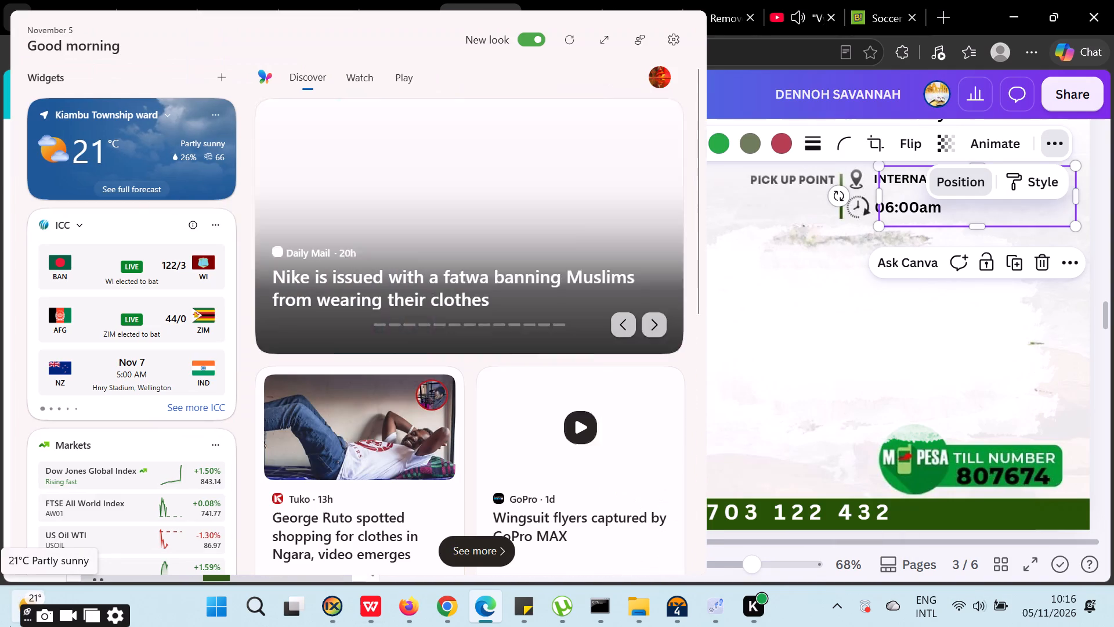
Examine page 3's layer stack to see where the brush strokes, pick-up texts, difficulty label and price shapes sit.
click(778, 289)
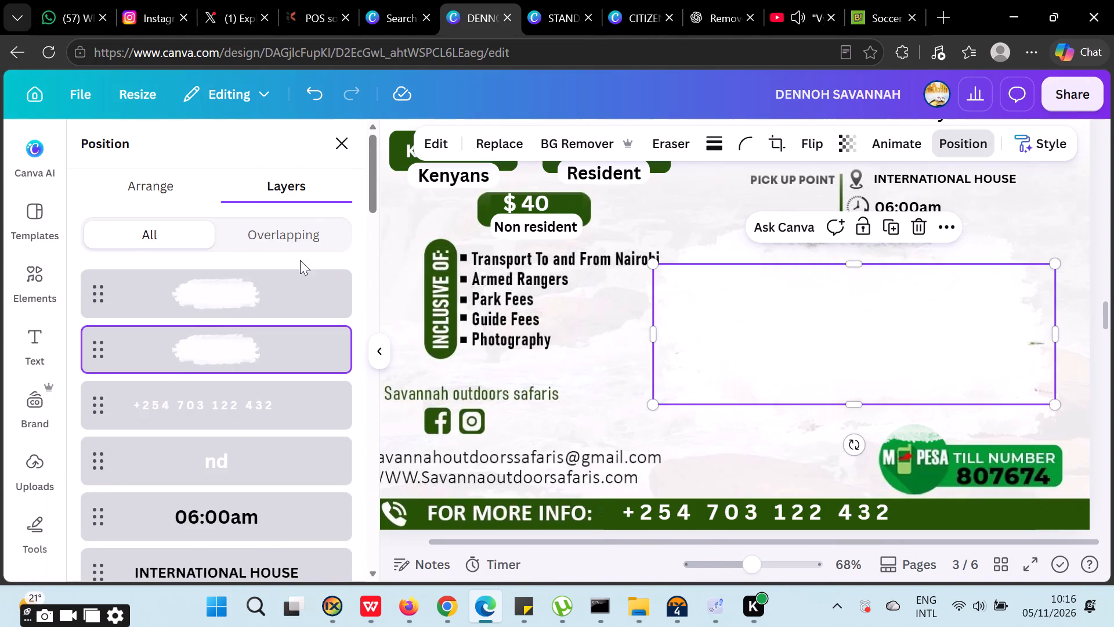
scroll(191, 427, down, 3)
click(213, 254)
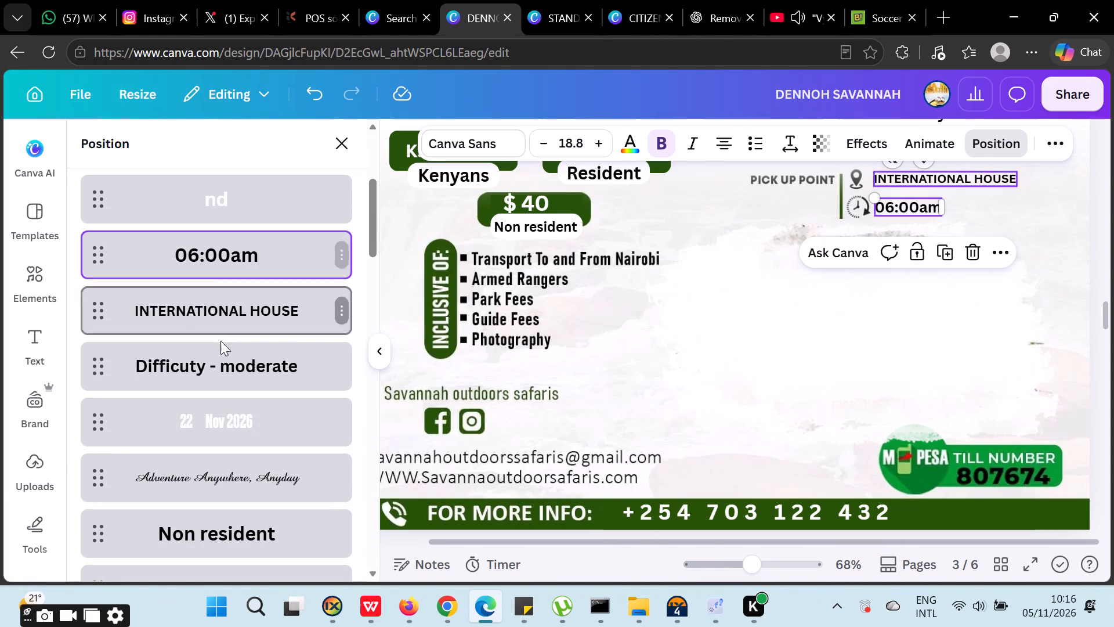
click(191, 365)
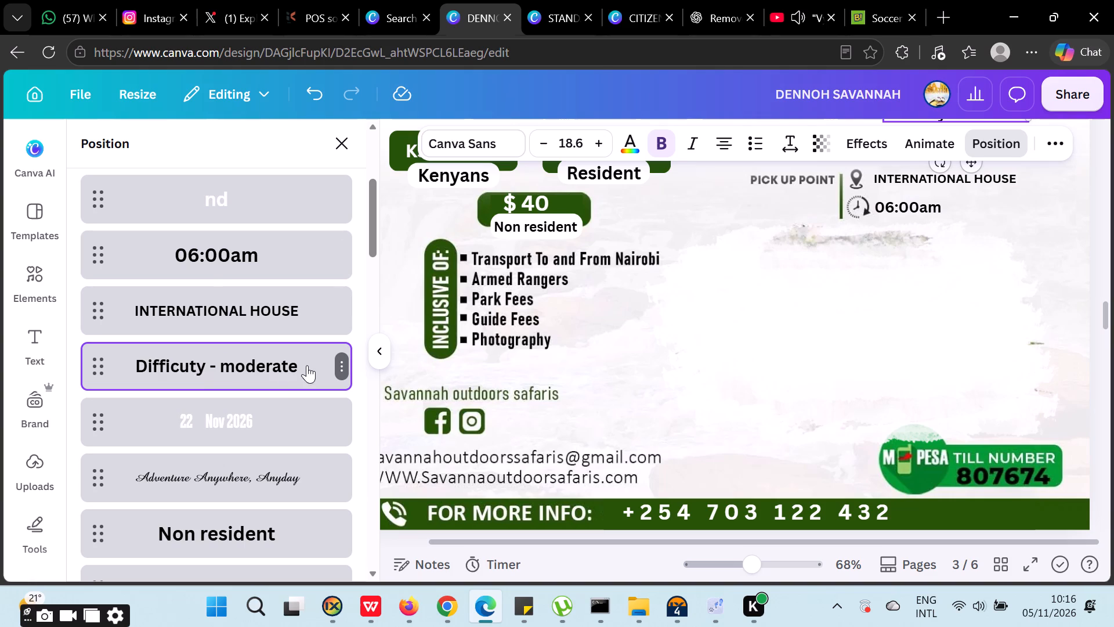
scroll(263, 379, down, 6)
scroll(263, 378, up, 1)
scroll(263, 378, down, 8)
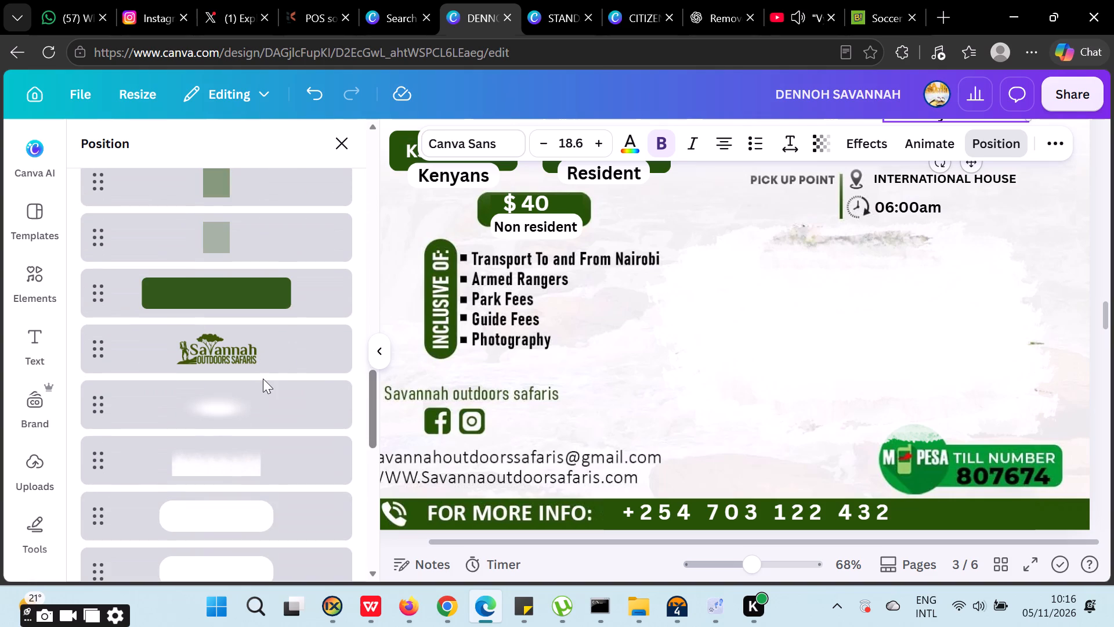
scroll(263, 379, down, 10)
scroll(263, 379, up, 5)
scroll(1003, 206, up, 1)
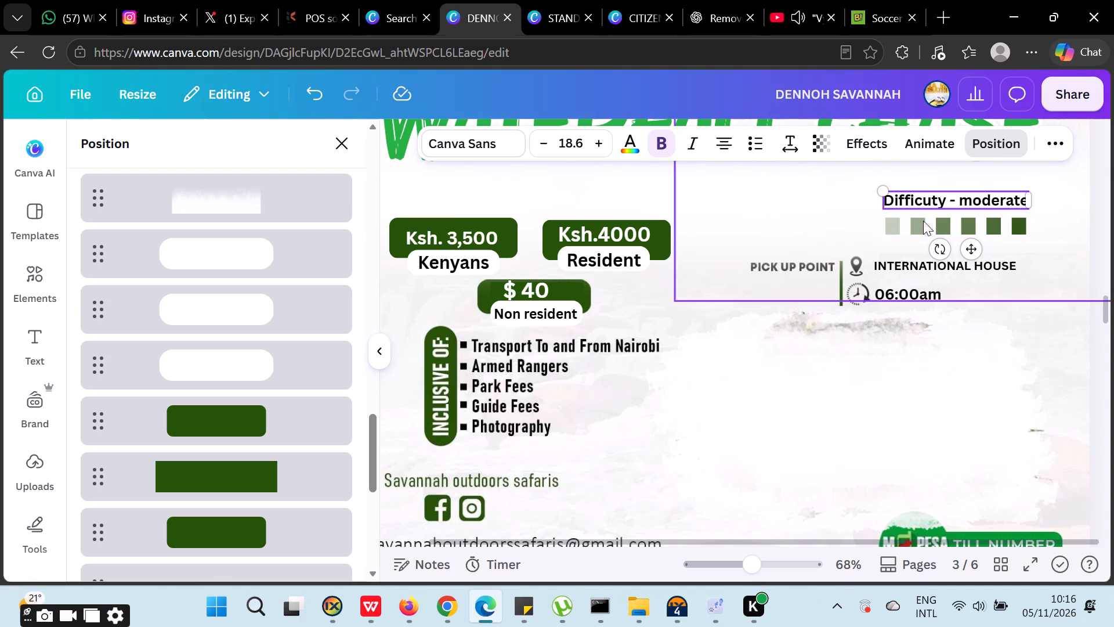
Group the "Difficuty - moderate" text with its row of six green squares.
click(896, 224)
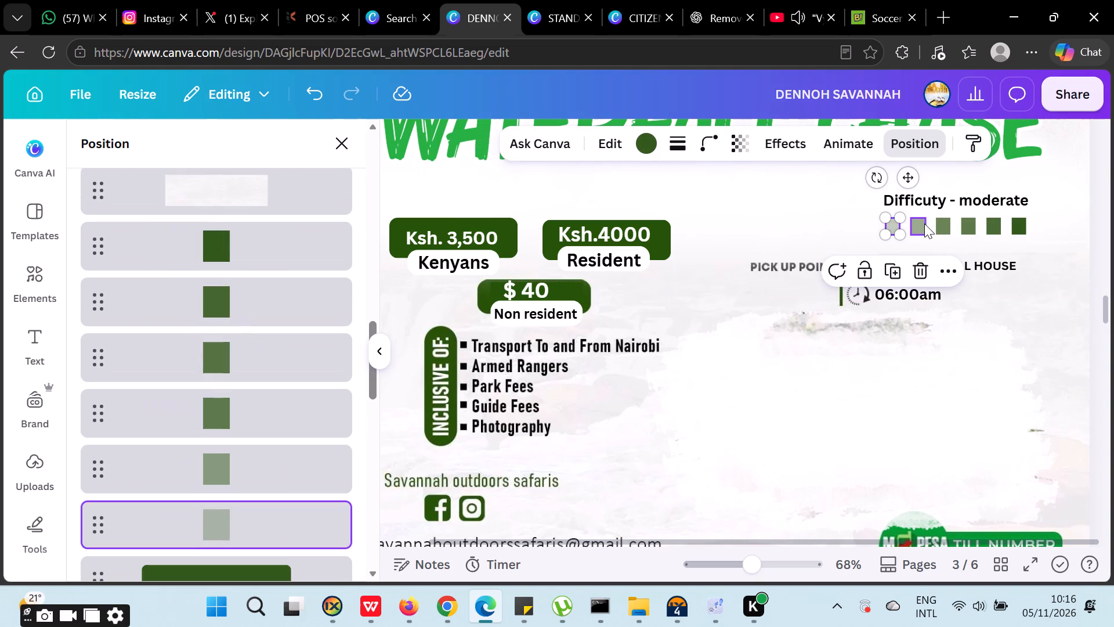
shift+click(924, 224)
shift+click(943, 226)
shift+click(972, 222)
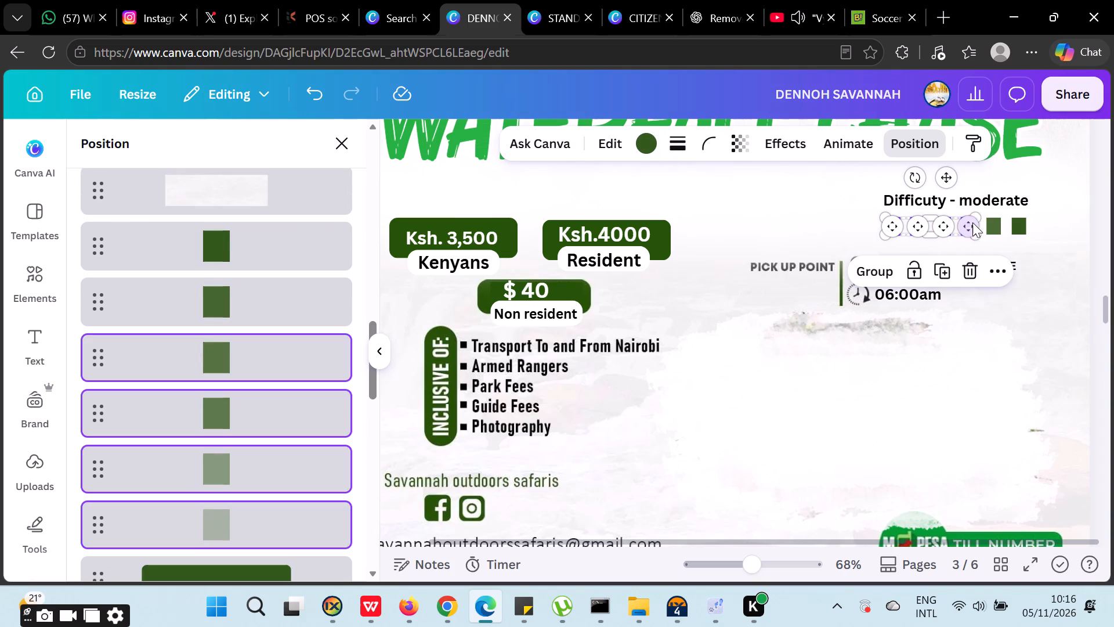
shift+click(994, 222)
shift+click(1016, 222)
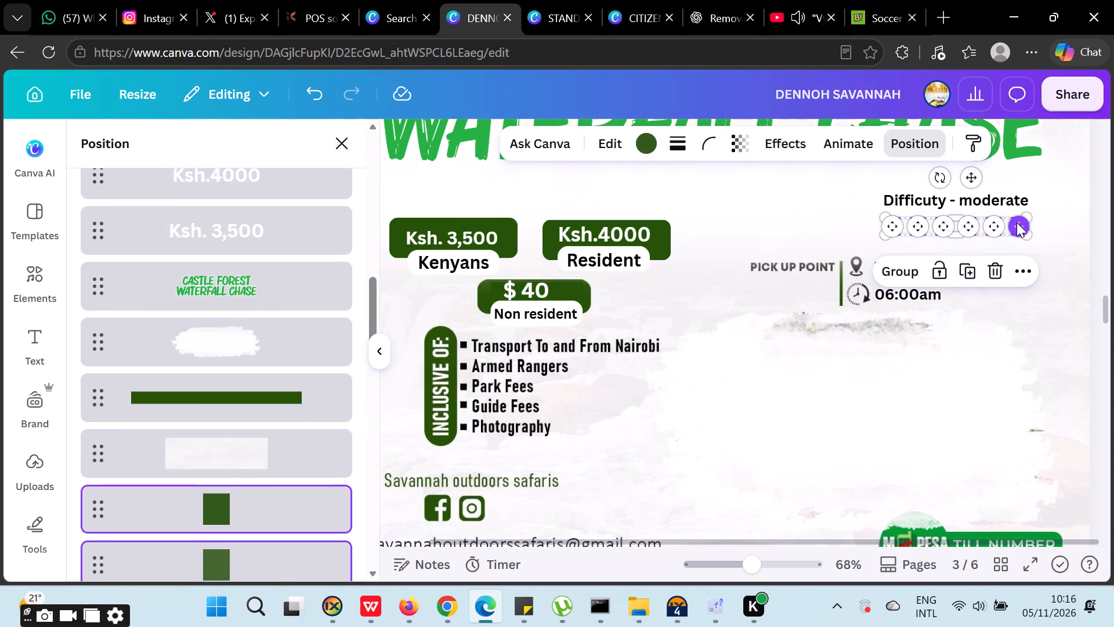
shift+click(991, 206)
click(895, 272)
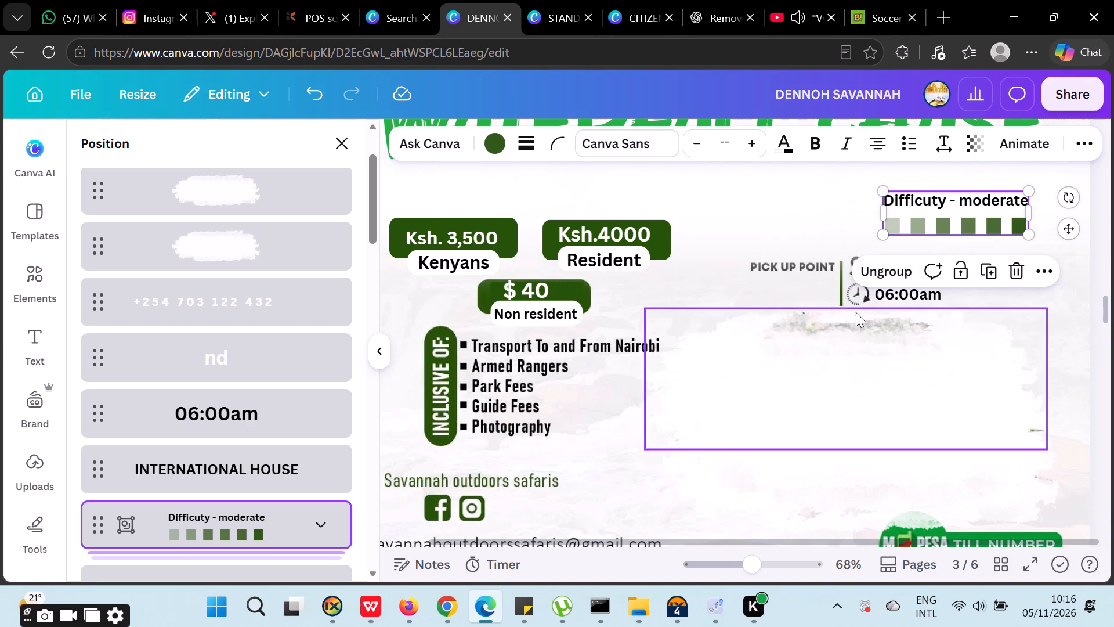
Select the large poster picture behind the pick-up details and examine the layers around it, including the photos at the bottom of the stack.
click(868, 302)
right_click(868, 302)
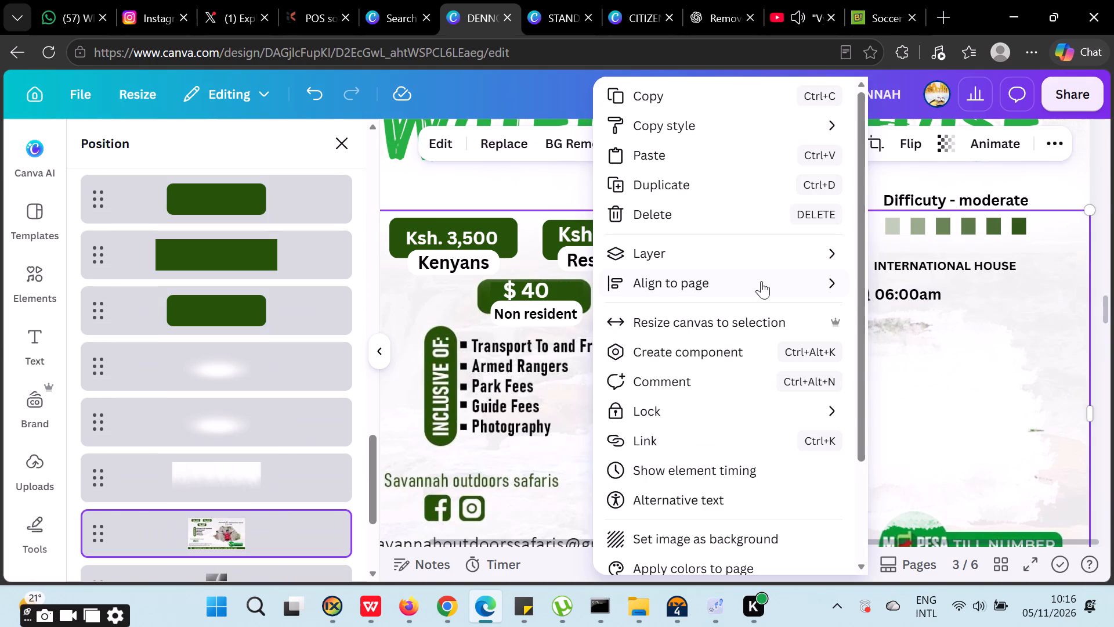
click(726, 257)
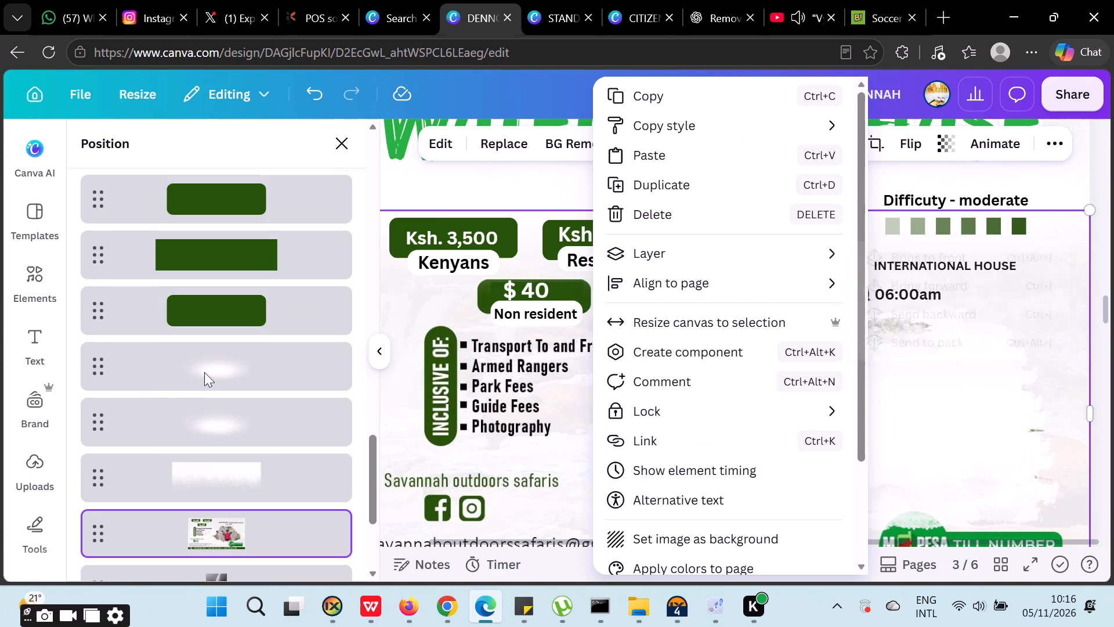
scroll(194, 408, down, 3)
click(234, 498)
scroll(228, 450, down, 7)
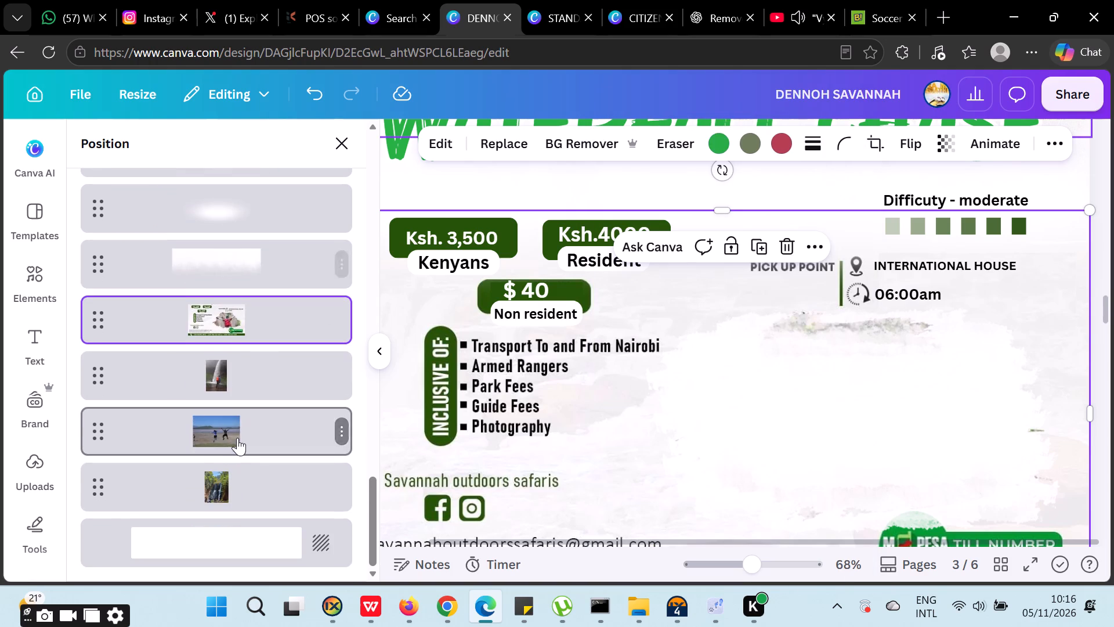
scroll(237, 438, down, 2)
scroll(238, 438, up, 1)
scroll(238, 438, down, 3)
scroll(238, 436, up, 7)
scroll(238, 431, down, 1)
scroll(238, 431, up, 6)
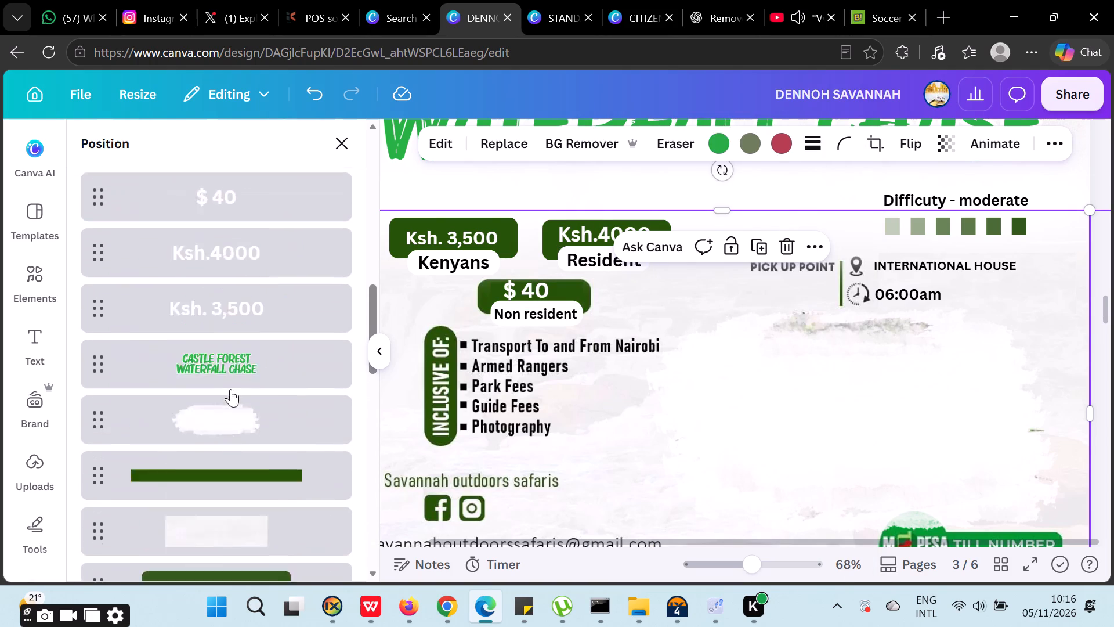
scroll(224, 375, up, 4)
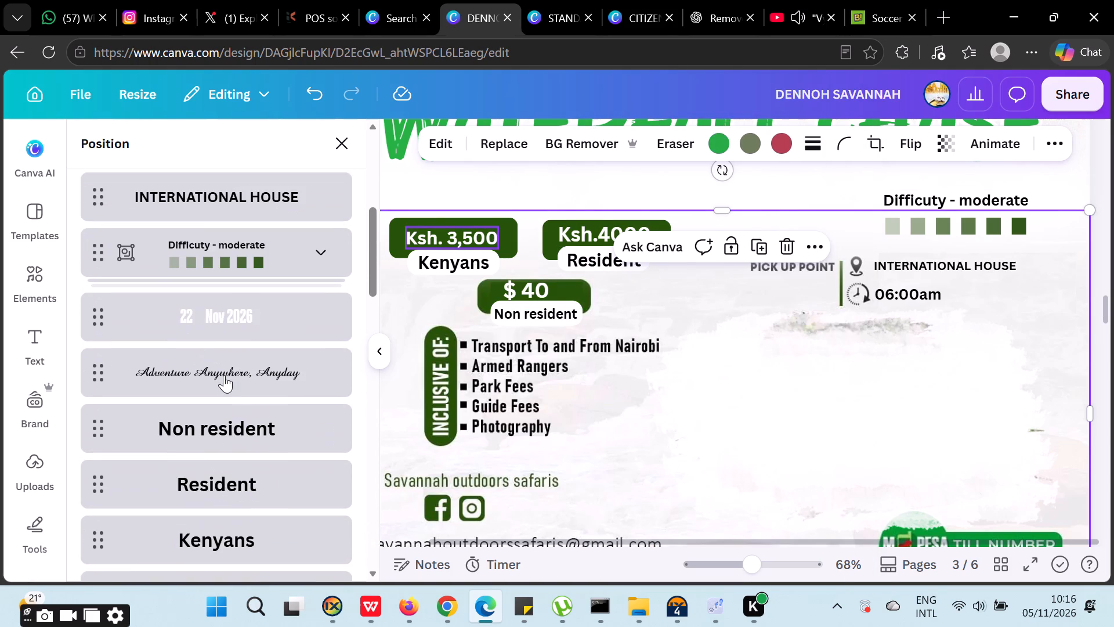
Group the "INTERNATIONAL HOUSE" and "06:00am" texts.
click(204, 438)
scroll(237, 369, up, 2)
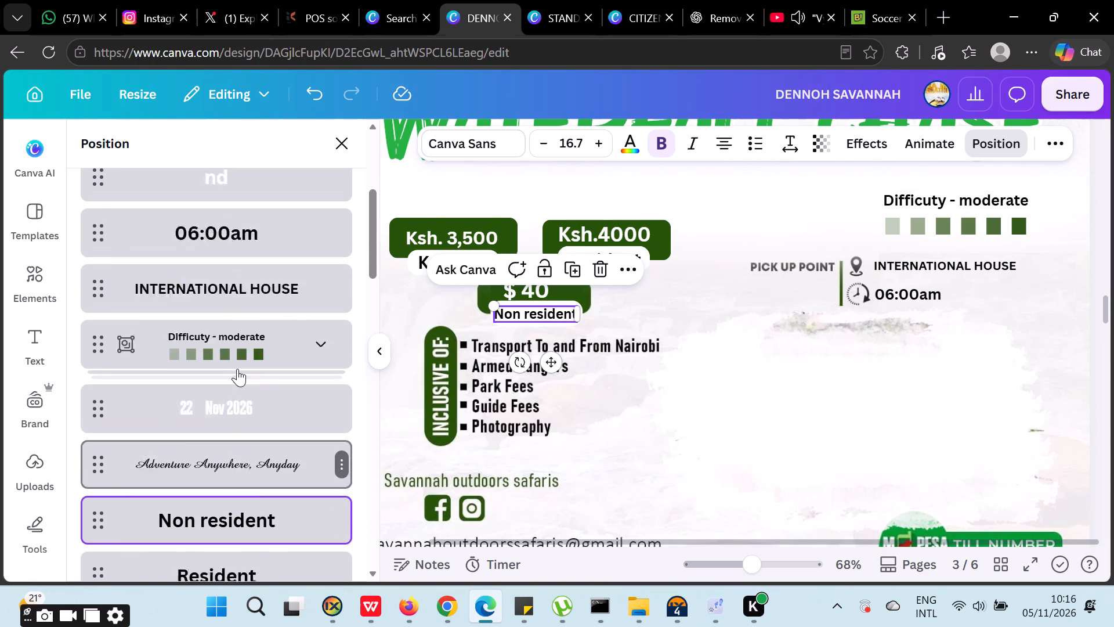
click(218, 369)
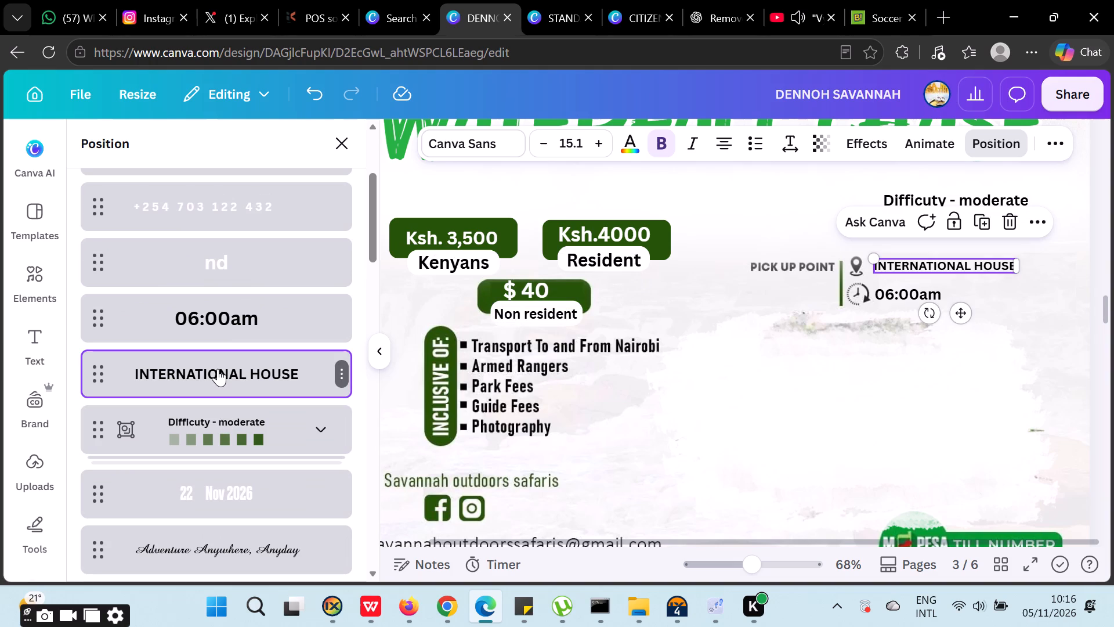
ctrl+click(220, 325)
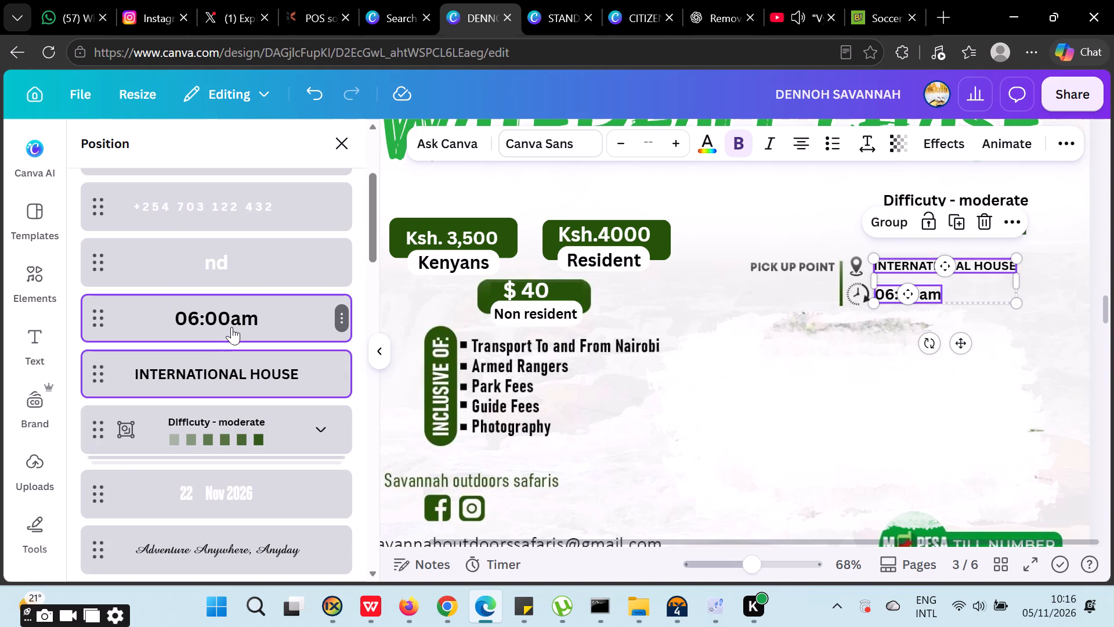
scroll(237, 327, up, 3)
scroll(237, 327, down, 1)
scroll(237, 327, up, 1)
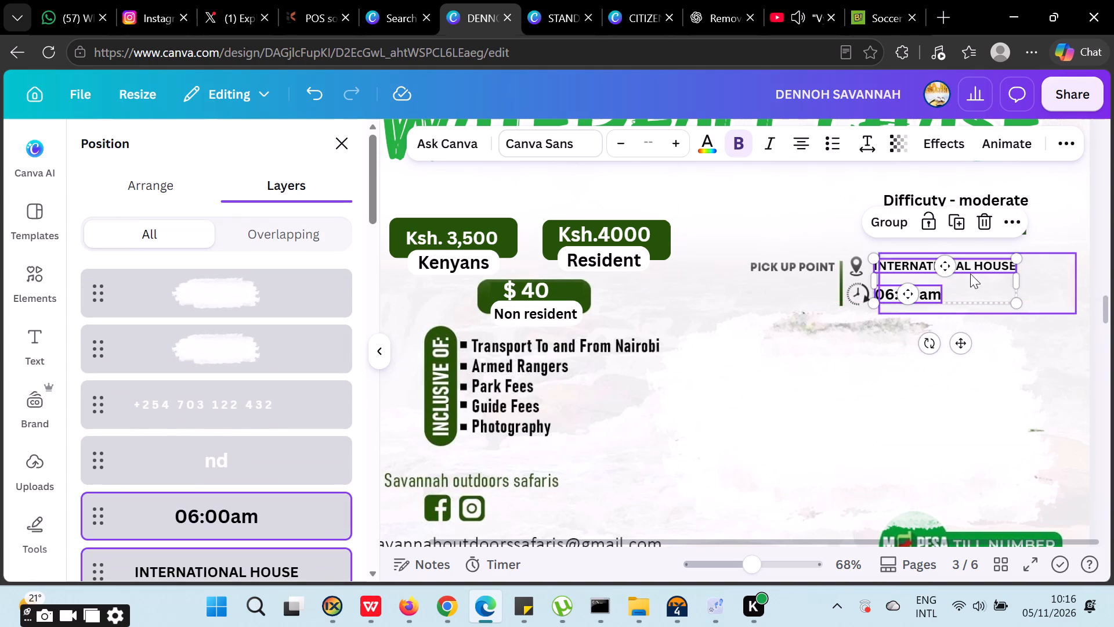
click(888, 217)
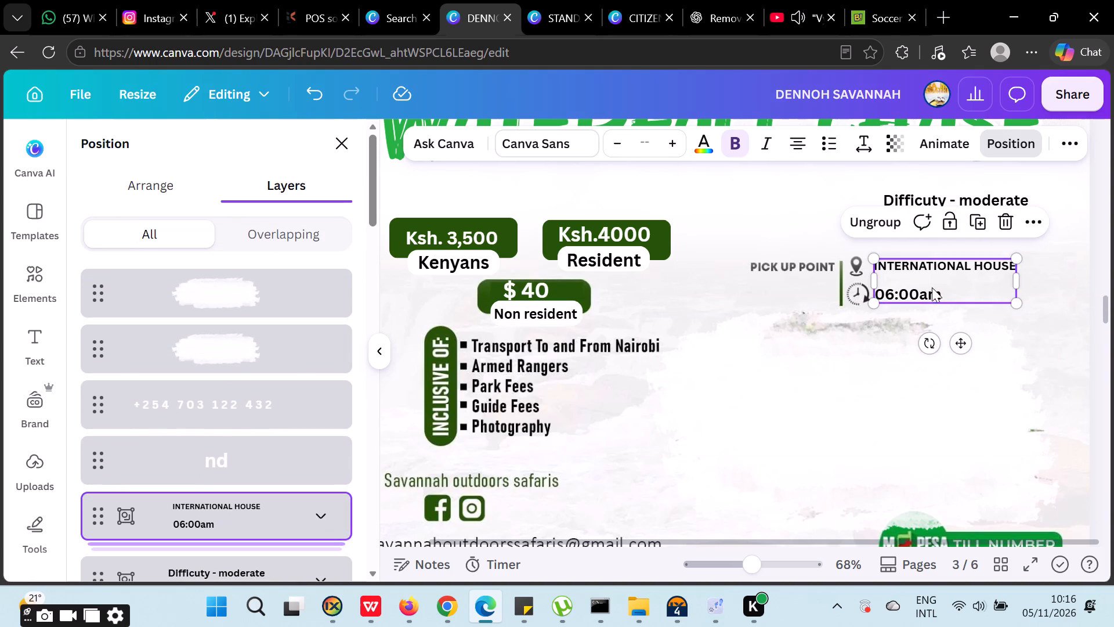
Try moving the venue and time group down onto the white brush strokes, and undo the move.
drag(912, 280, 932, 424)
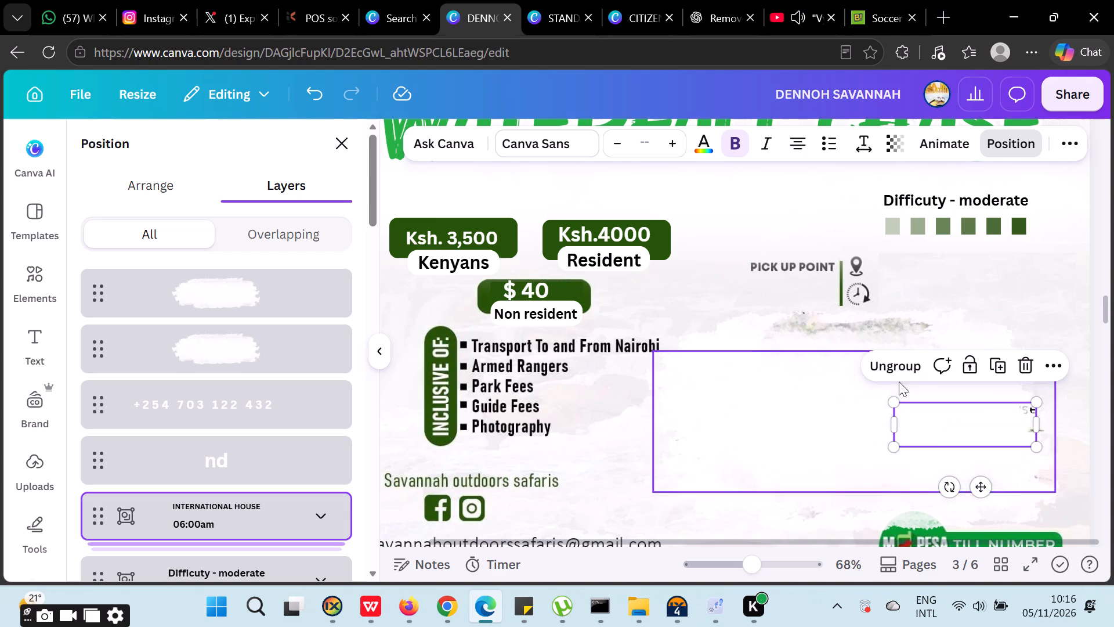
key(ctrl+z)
Move the "INTERNATIONAL HOUSE" and "06:00am" group to the top of the layer order, above the white brush strokes.
drag(222, 507, 212, 272)
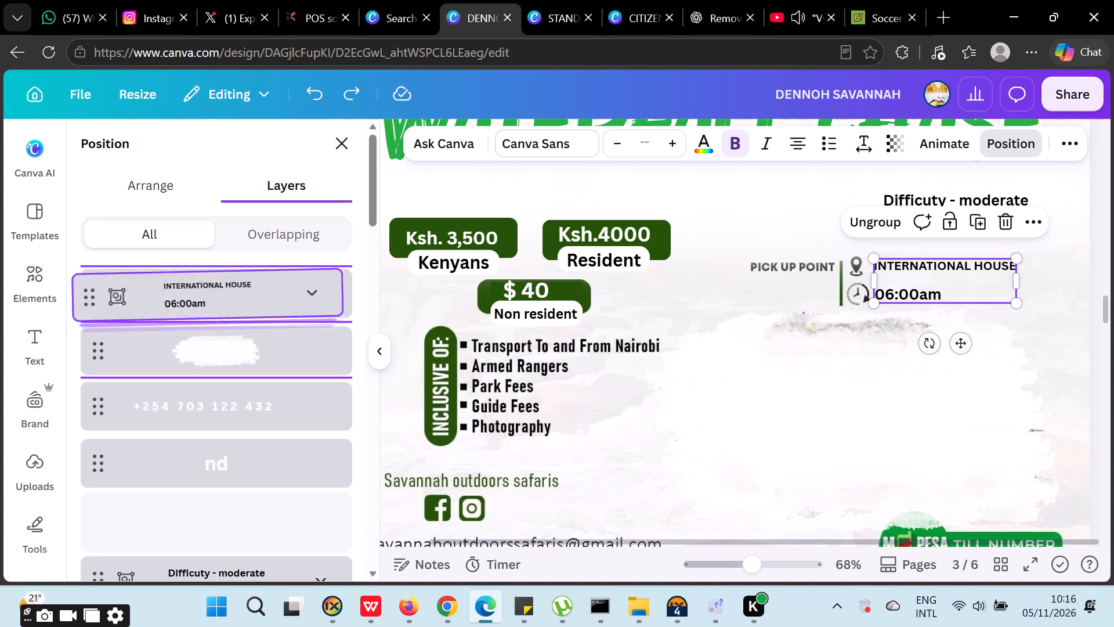
drag(212, 272, 245, 278)
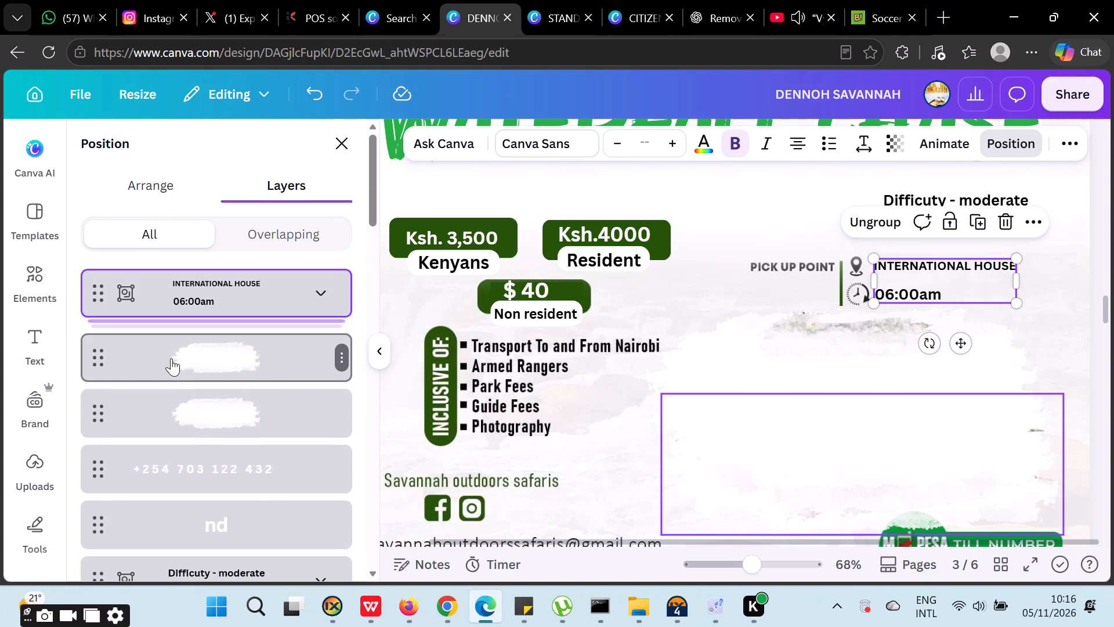
Move the "INTERNATIONAL HOUSE" and "06:00am" group straight down onto the white brushed area.
scroll(171, 358, down, 1)
scroll(171, 358, up, 3)
drag(939, 278, 938, 408)
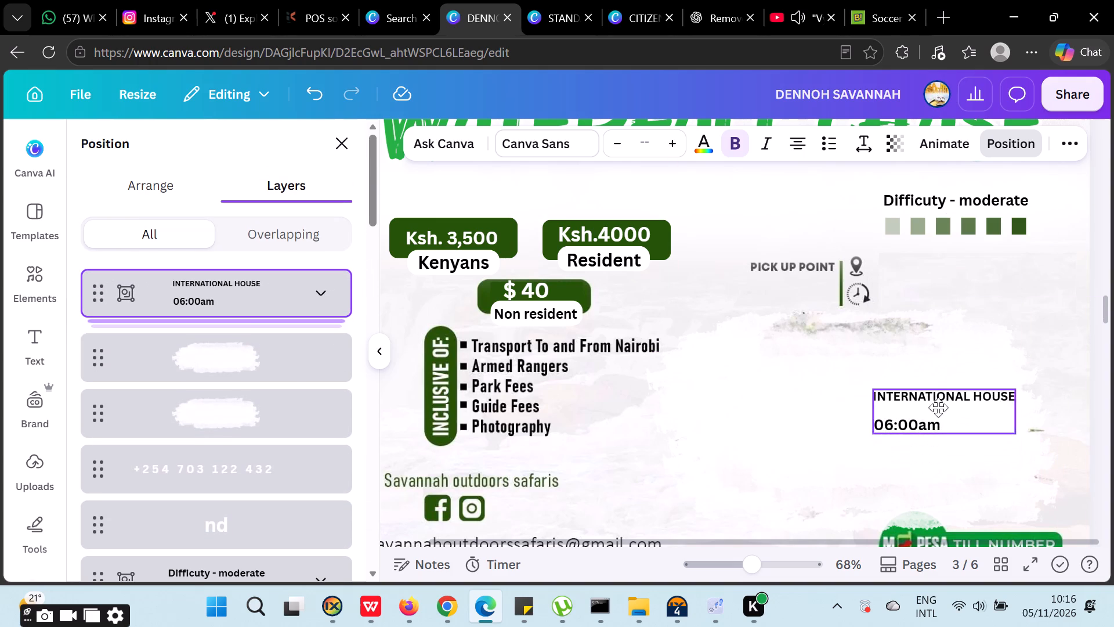
drag(938, 408, 938, 406)
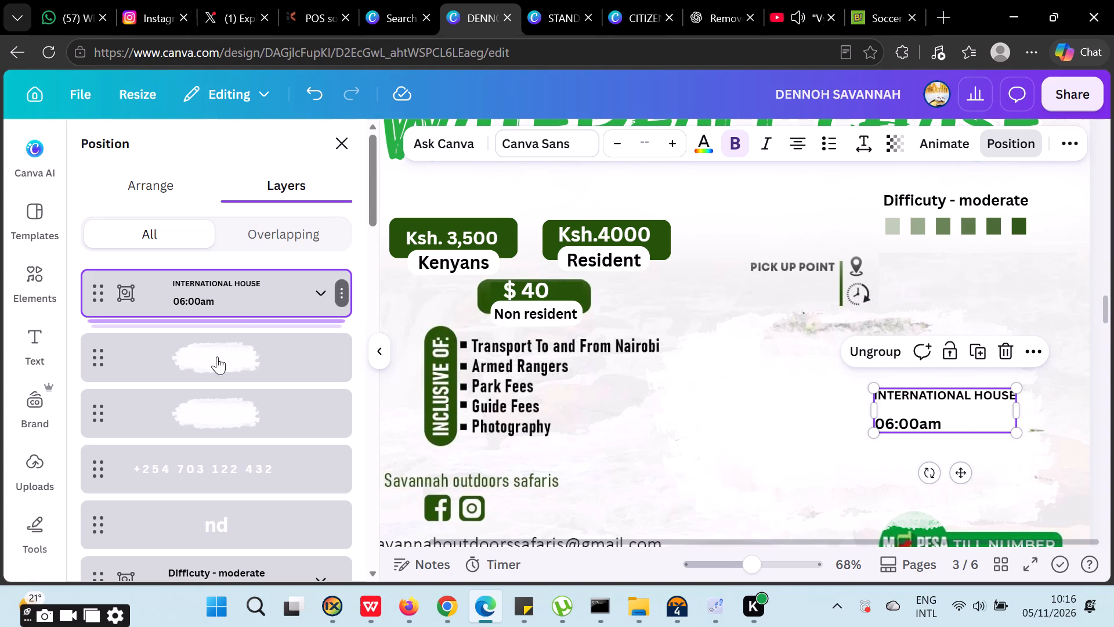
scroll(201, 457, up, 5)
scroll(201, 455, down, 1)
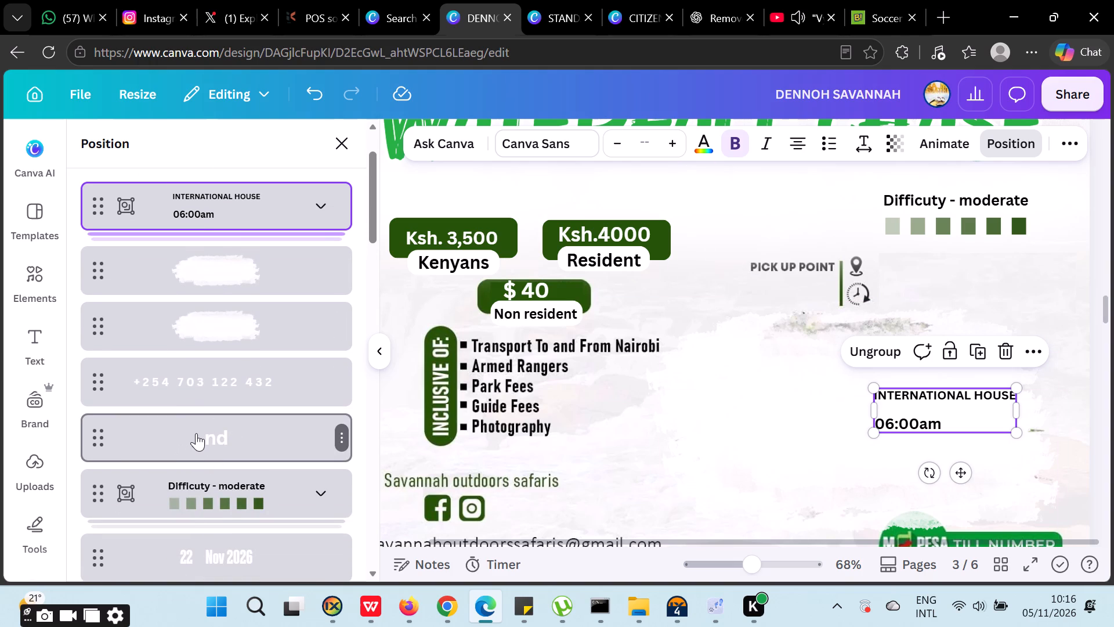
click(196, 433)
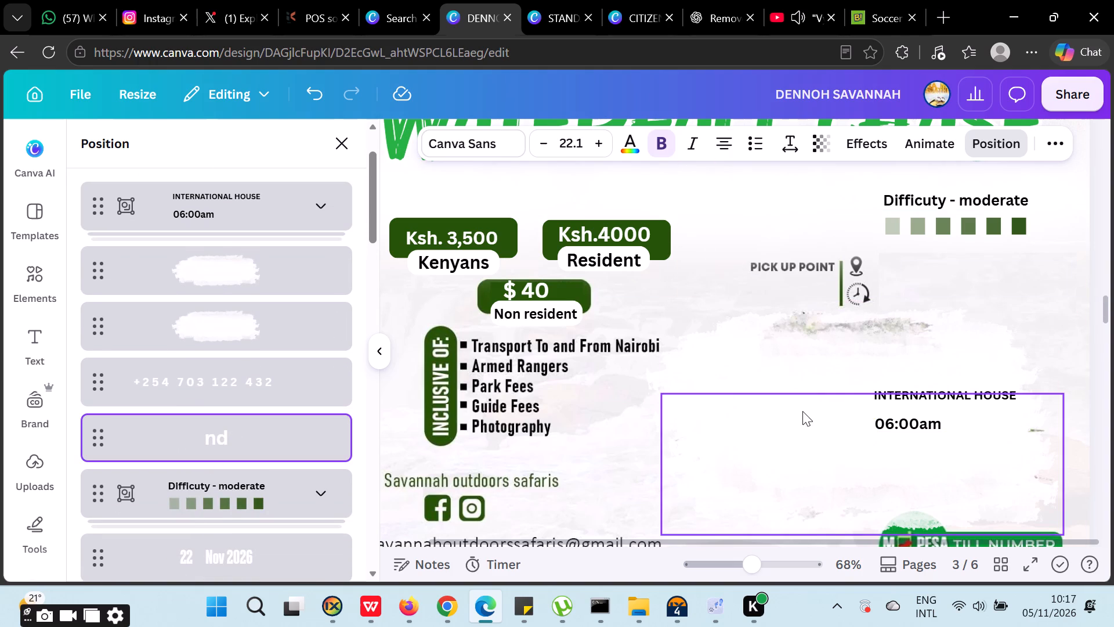
Duplicate the white brush stroke twice and place both copies over the "PICK UP POINT" label and its location and clock icons.
click(806, 377)
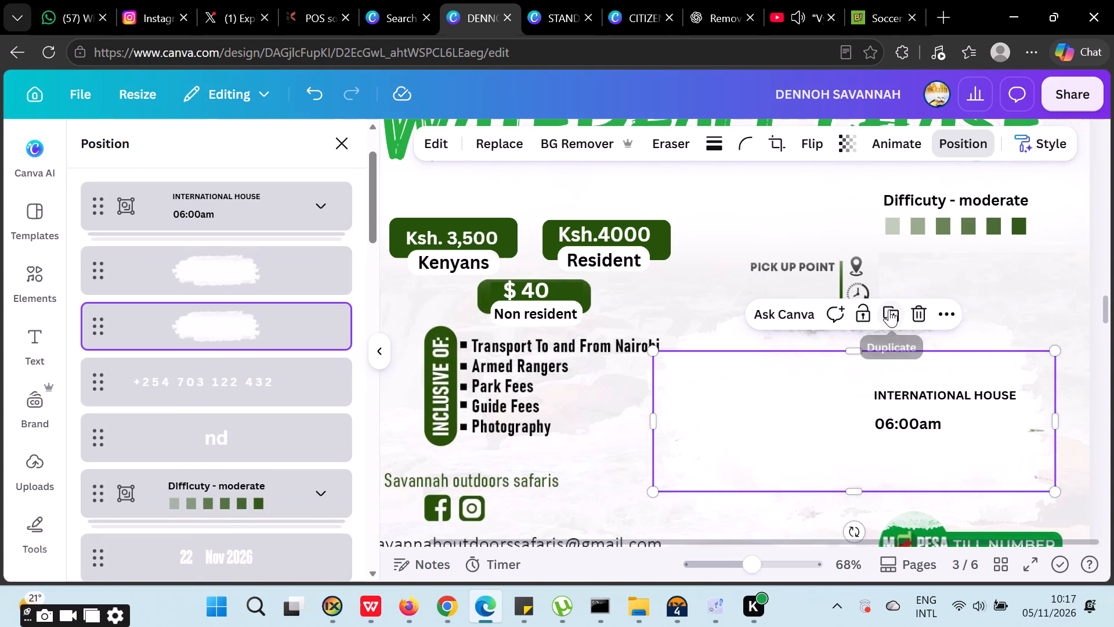
click(889, 310)
drag(813, 414, 846, 301)
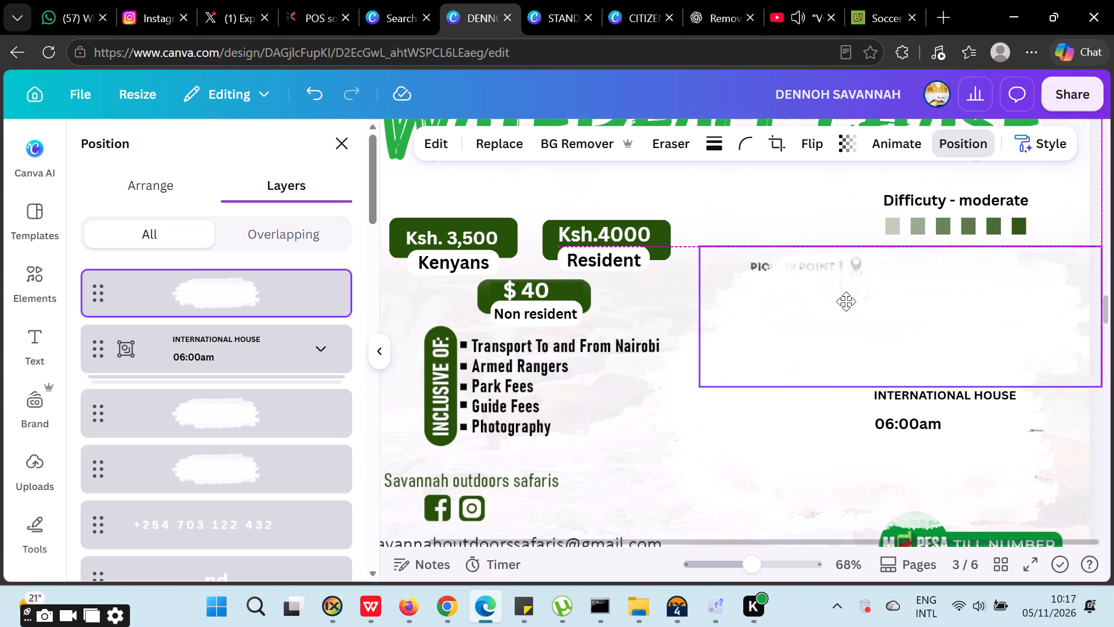
drag(846, 301, 839, 296)
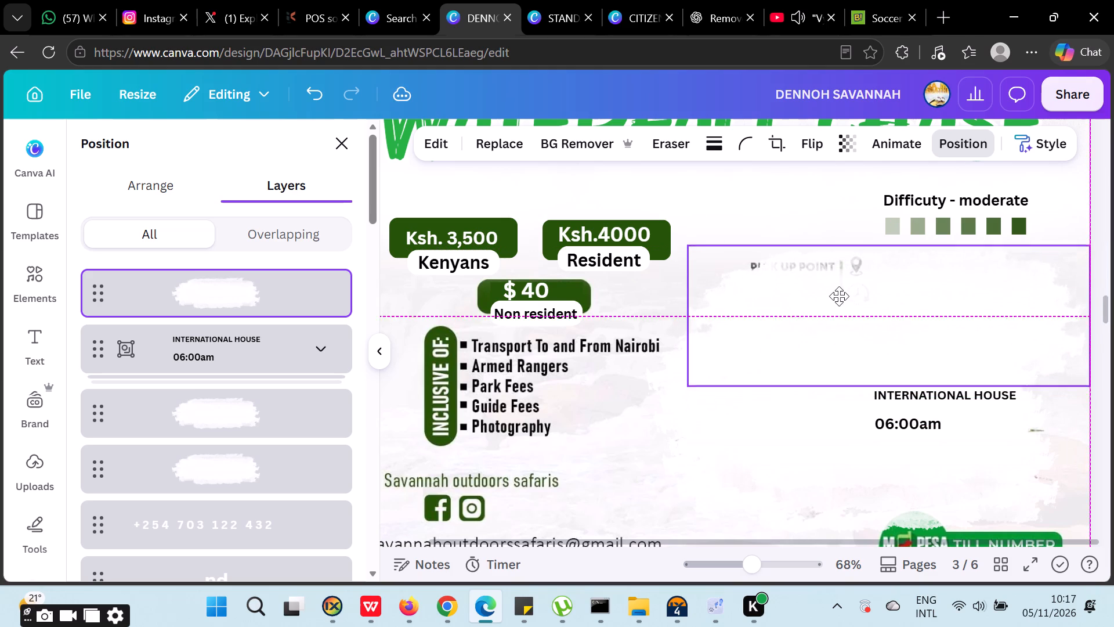
drag(839, 296, 834, 296)
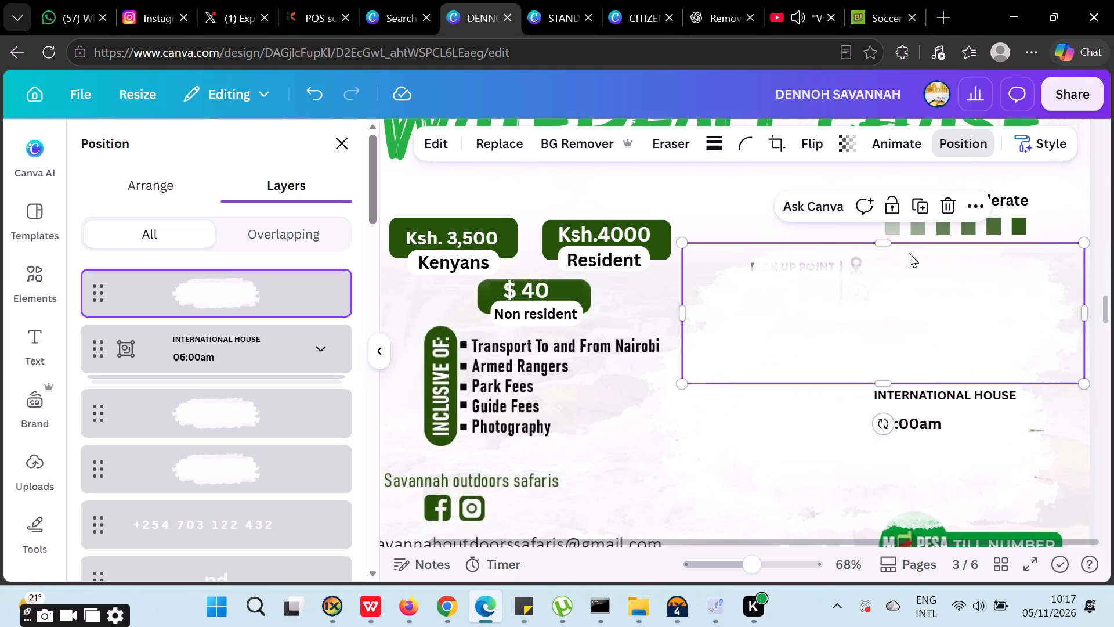
click(922, 200)
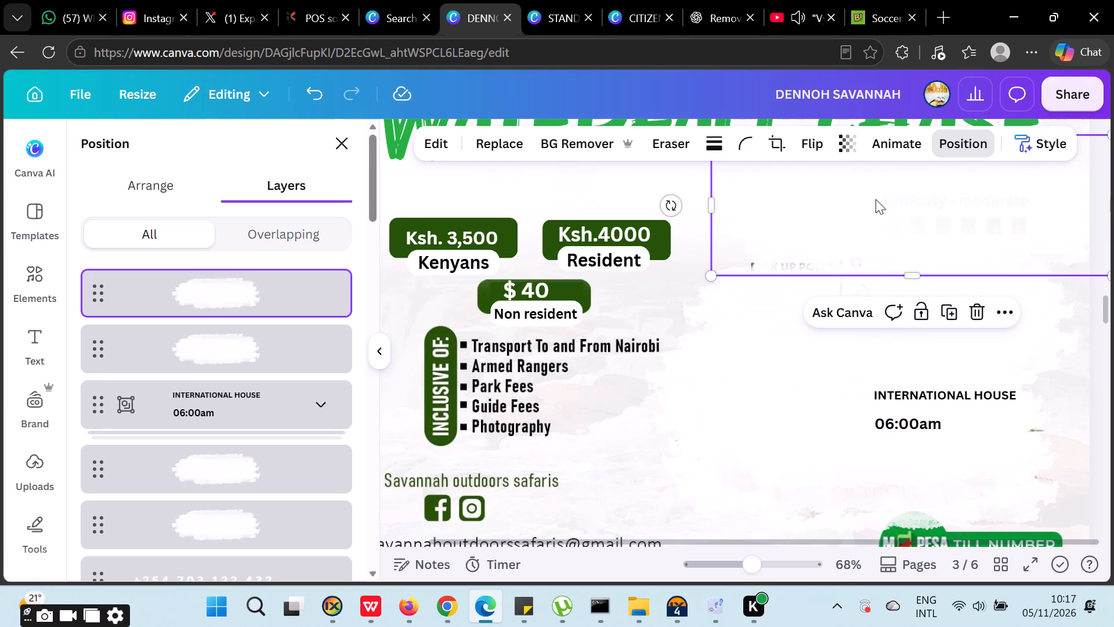
drag(876, 199, 851, 300)
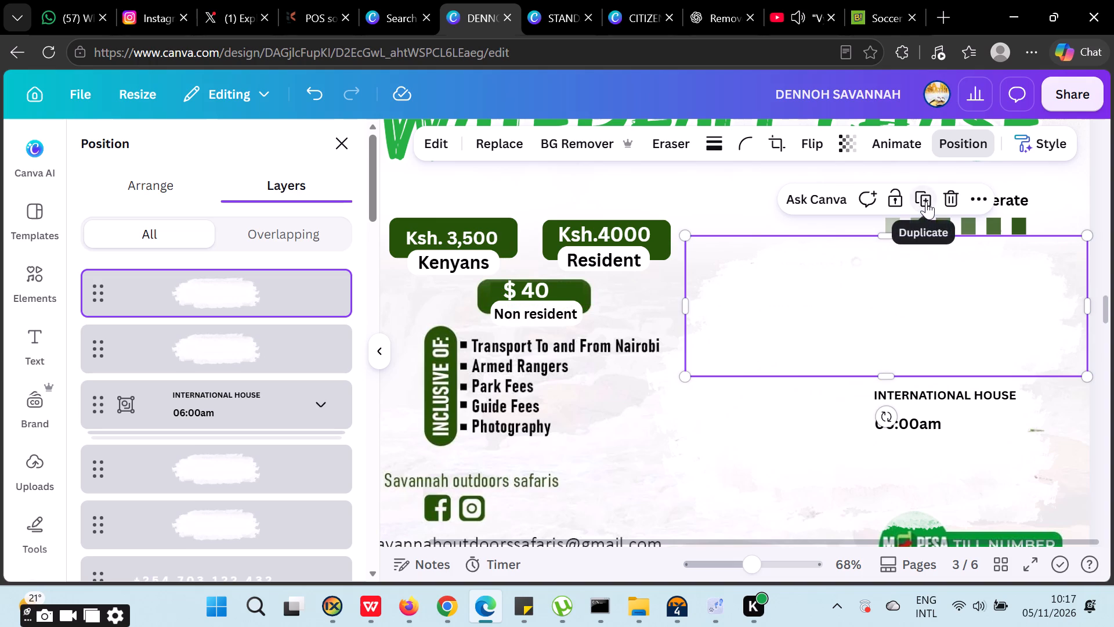
Duplicate the white brush stroke, shrink the copy to about two-thirds size, and place it between the difficulty squares and "INTERNATIONAL HOUSE".
click(923, 201)
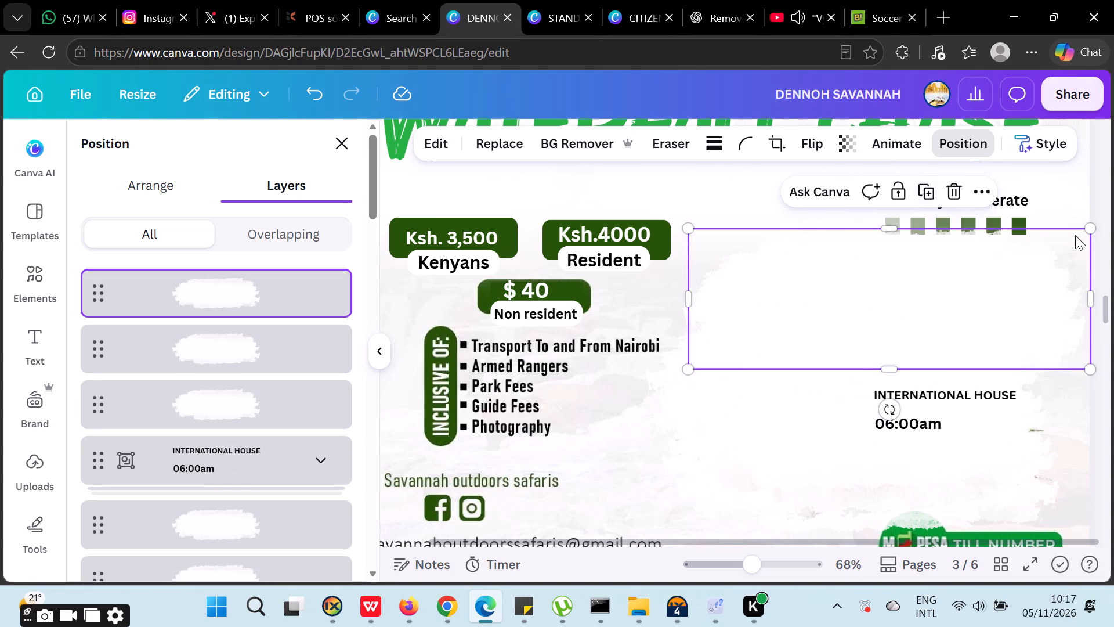
drag(1086, 233, 943, 292)
drag(815, 336, 855, 314)
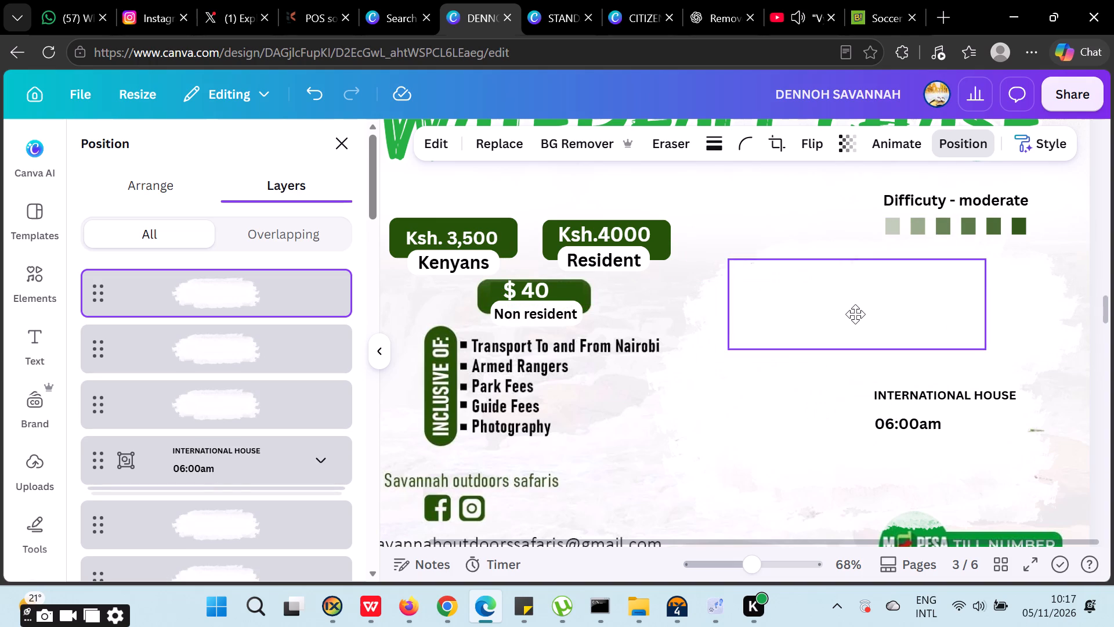
drag(855, 314, 857, 307)
click(1052, 341)
Duplicate the smaller white brush stroke below the difficulty squares.
ctrl+scroll(747, 333, down, 2)
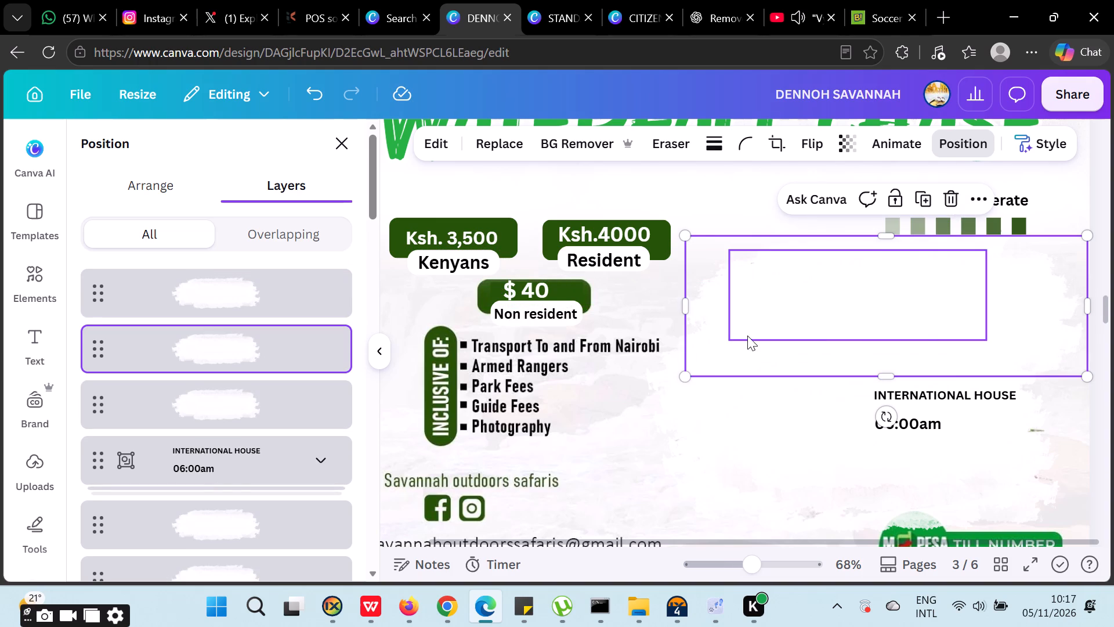
click(841, 318)
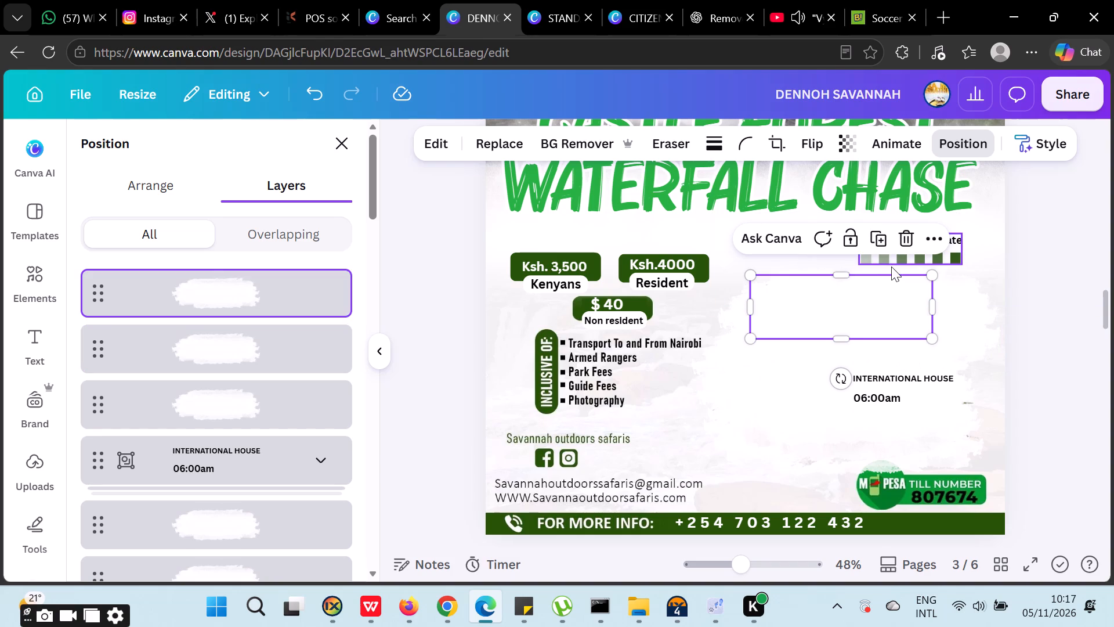
ctrl+scroll(891, 266, up, 6)
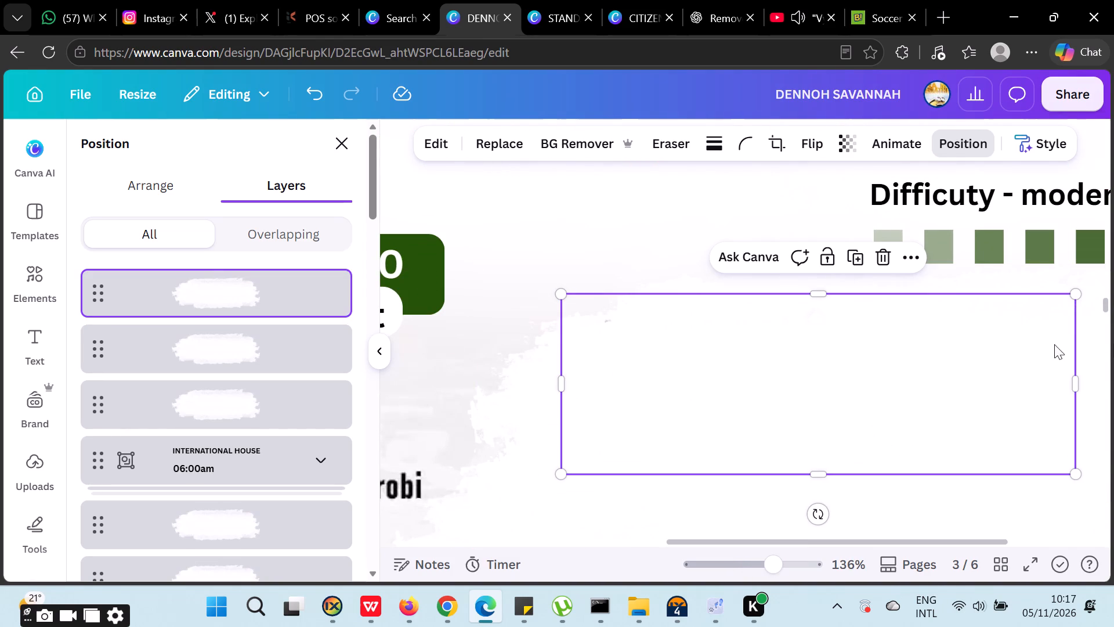
click(648, 195)
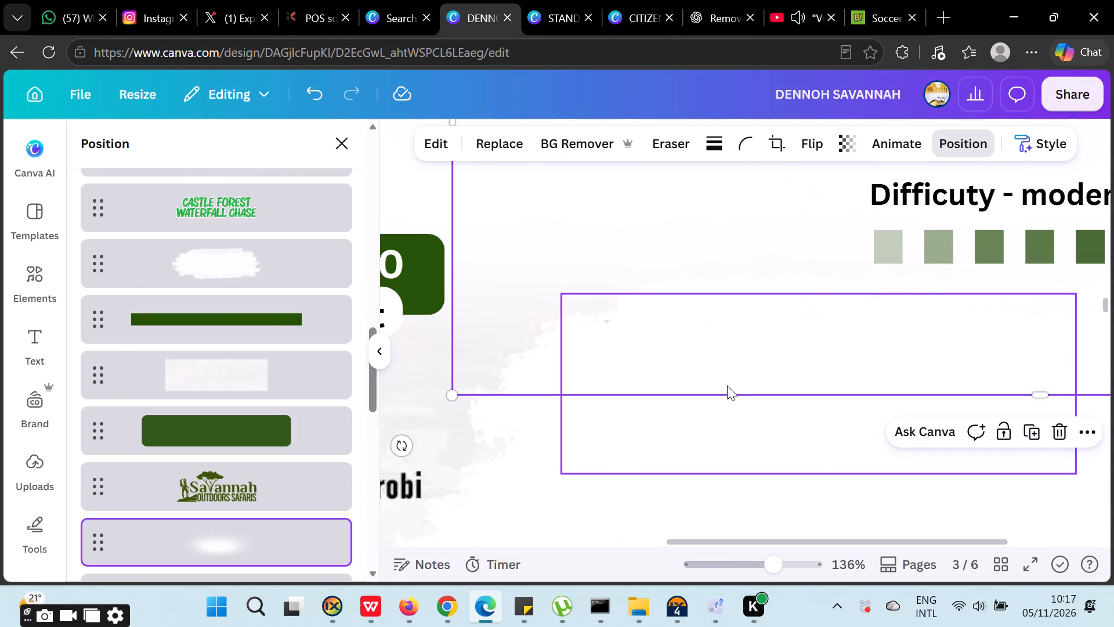
click(727, 385)
click(854, 253)
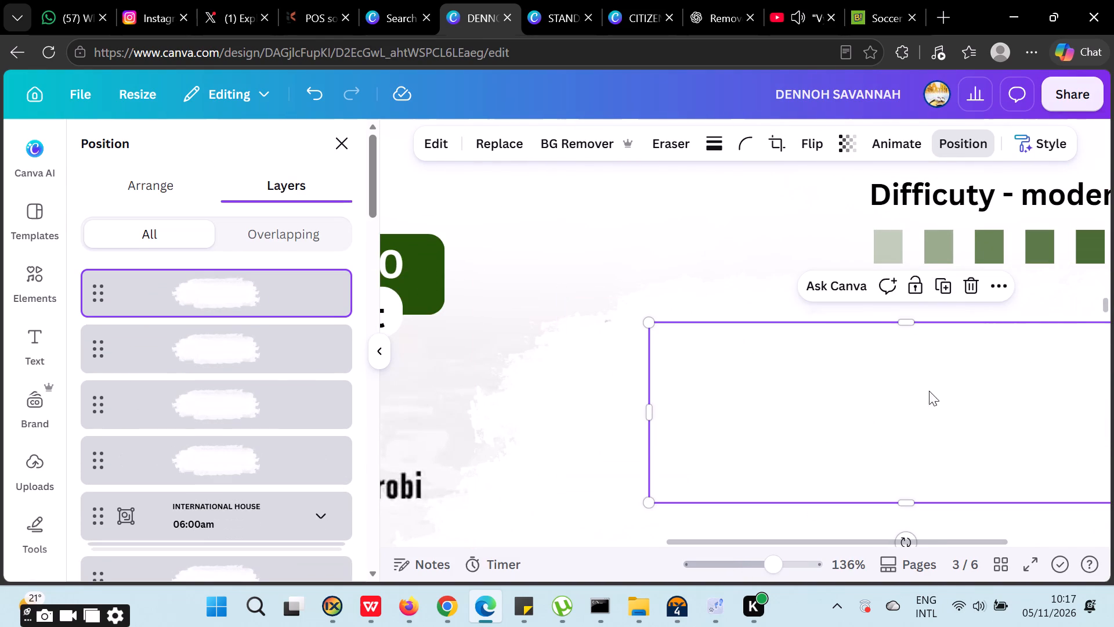
Shrink the newest white brush stroke to about 40% of its size and place it just below the level of the difficulty squares, left of them.
drag(906, 404, 714, 296)
drag(969, 217, 668, 350)
drag(588, 361, 840, 330)
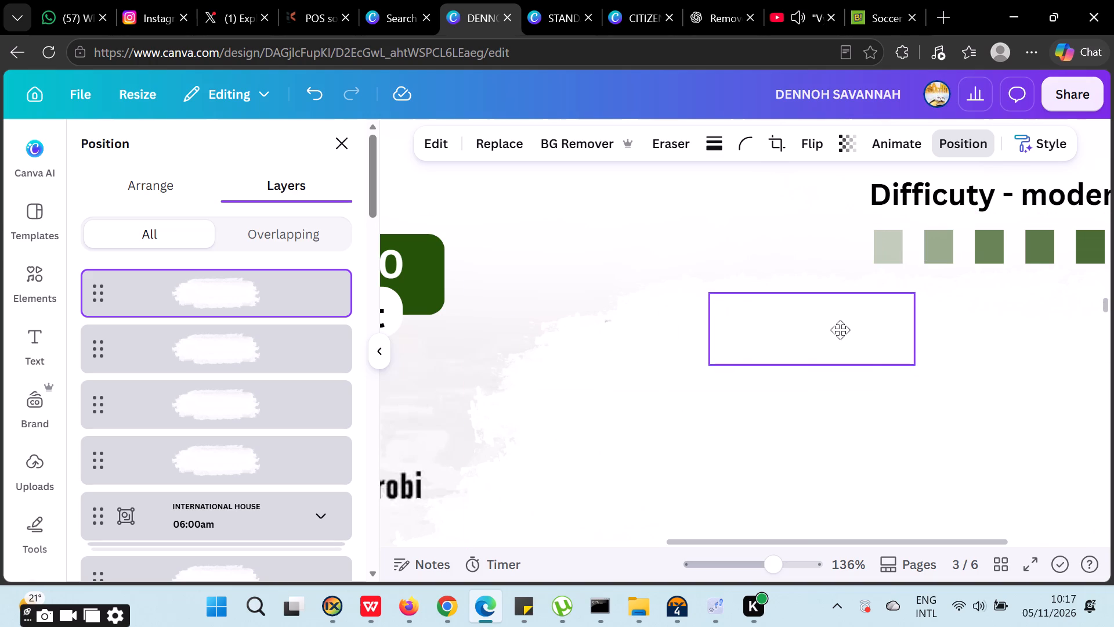
drag(840, 330, 840, 326)
Move the "Difficuty - moderate" group with its green squares down and left onto the white brushed area above "INTERNATIONAL HOUSE".
ctrl+scroll(700, 381, down, 3)
ctrl+scroll(698, 380, up, 1)
ctrl+scroll(697, 379, down, 2)
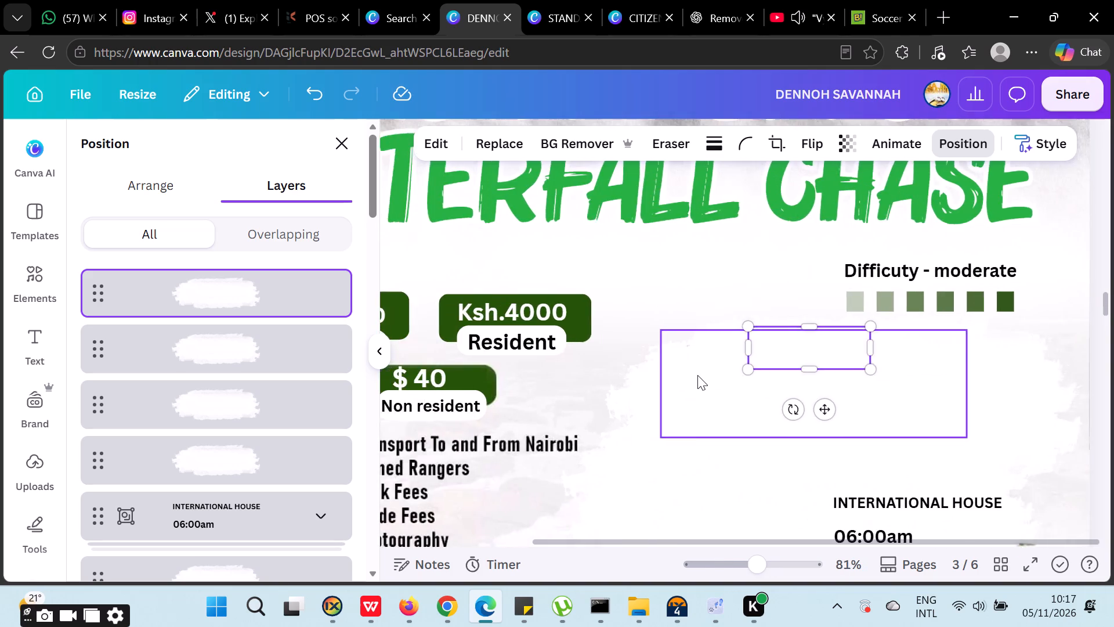
ctrl+scroll(697, 374, down, 4)
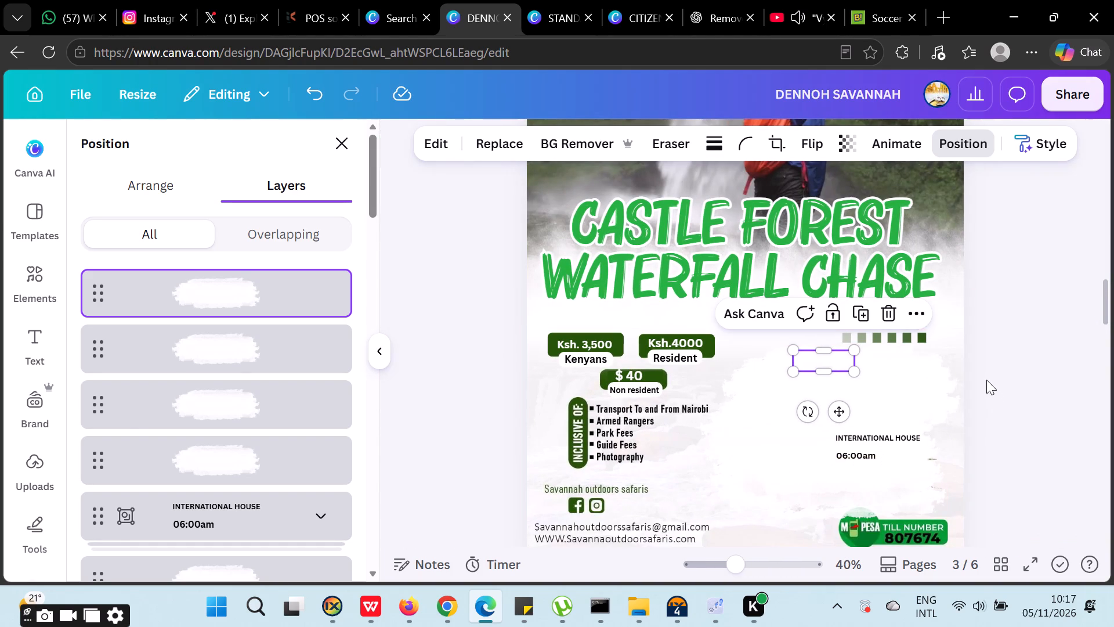
double_click(986, 380)
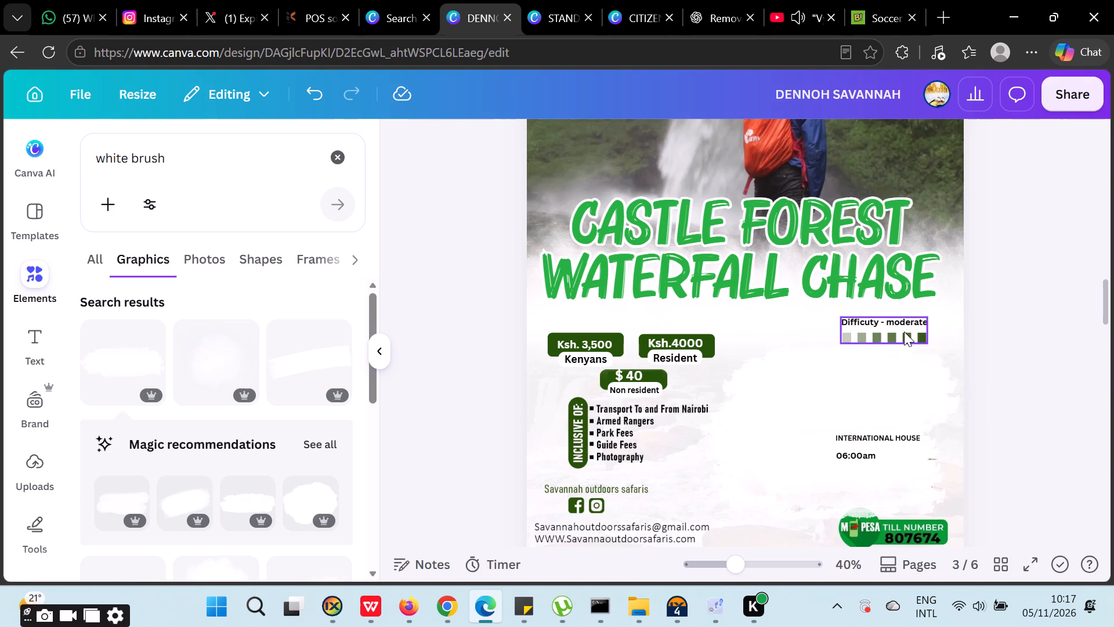
drag(900, 326, 854, 373)
Reorder the layers so the "Difficuty - moderate" group sits at the very top, above all the white brush strokes.
right_click(852, 372)
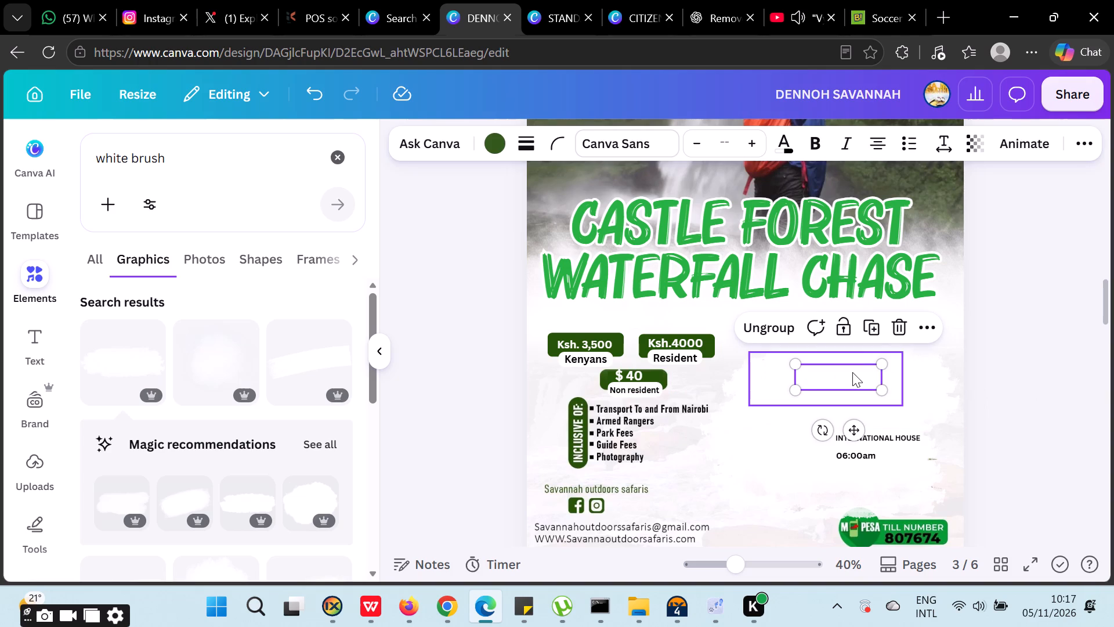
click(726, 257)
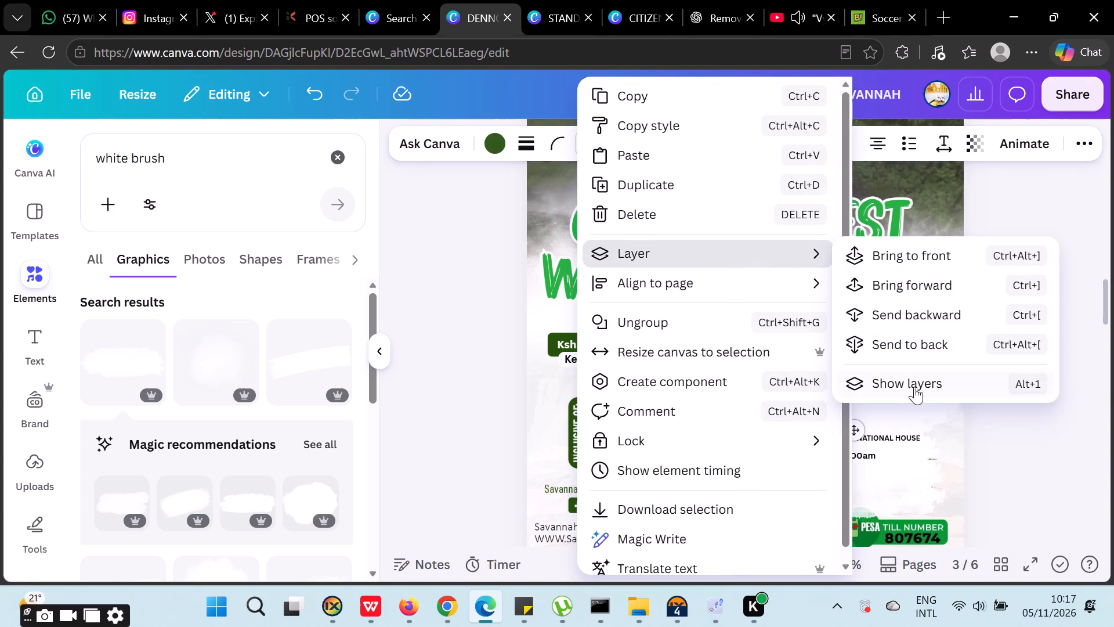
click(911, 387)
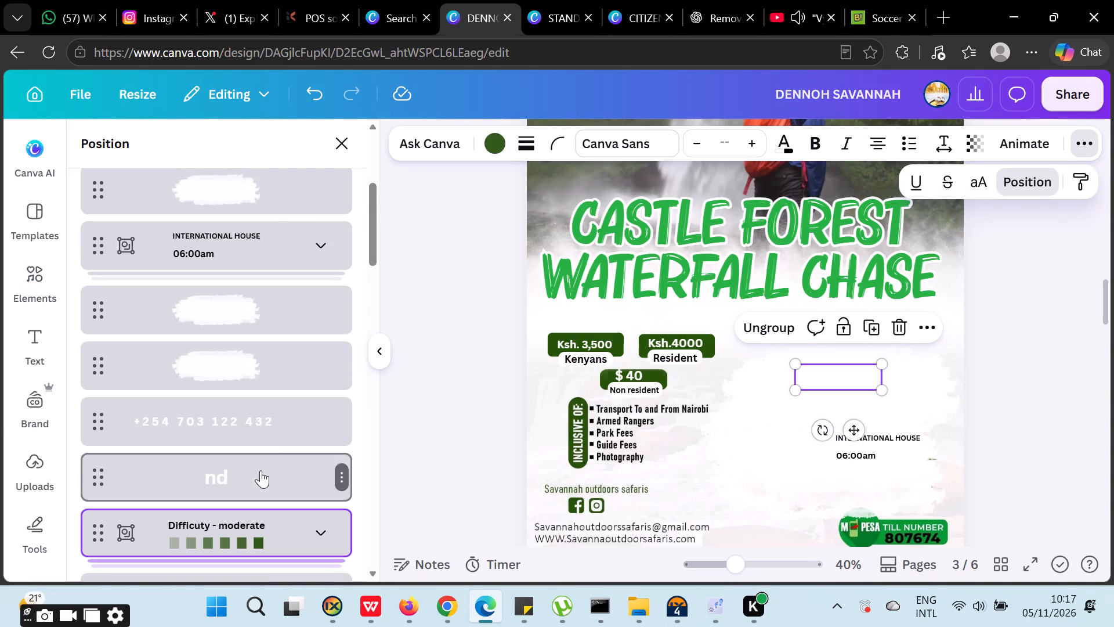
drag(217, 532, 230, 246)
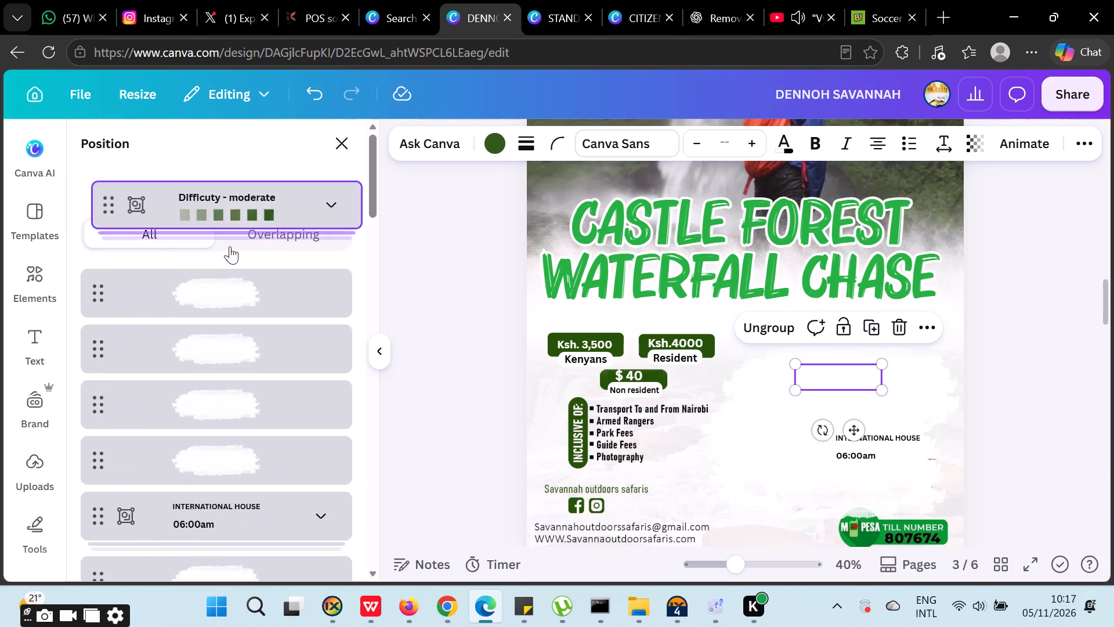
drag(230, 246, 234, 280)
Shift the "Difficuty - moderate" group slightly up to the top of the white brushed area and enlarge it by about 15%.
drag(836, 379, 834, 363)
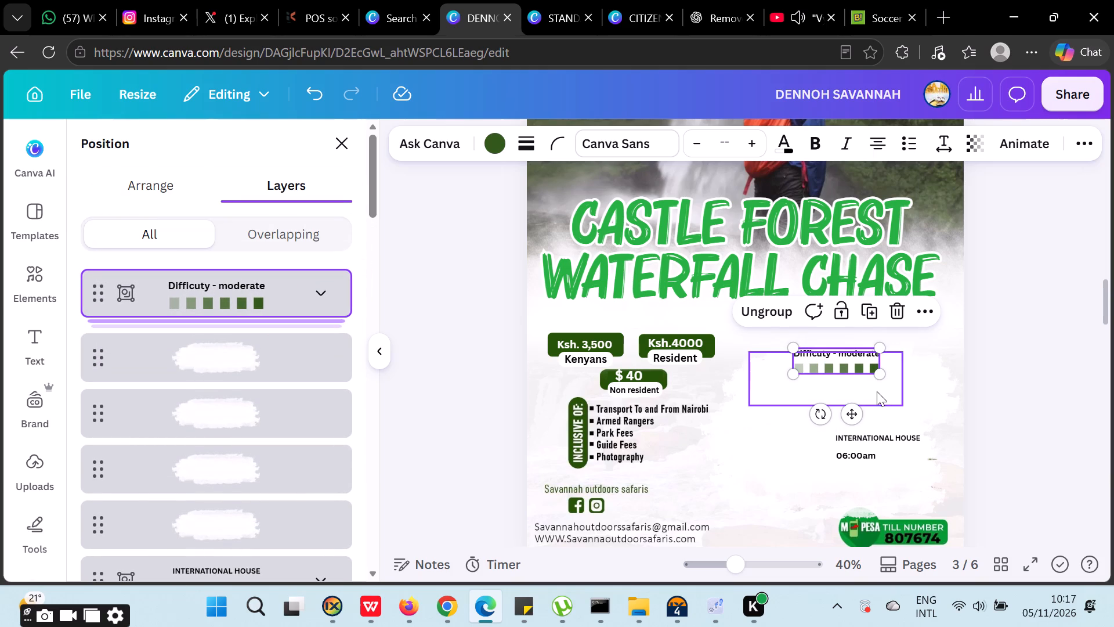
drag(879, 379, 896, 379)
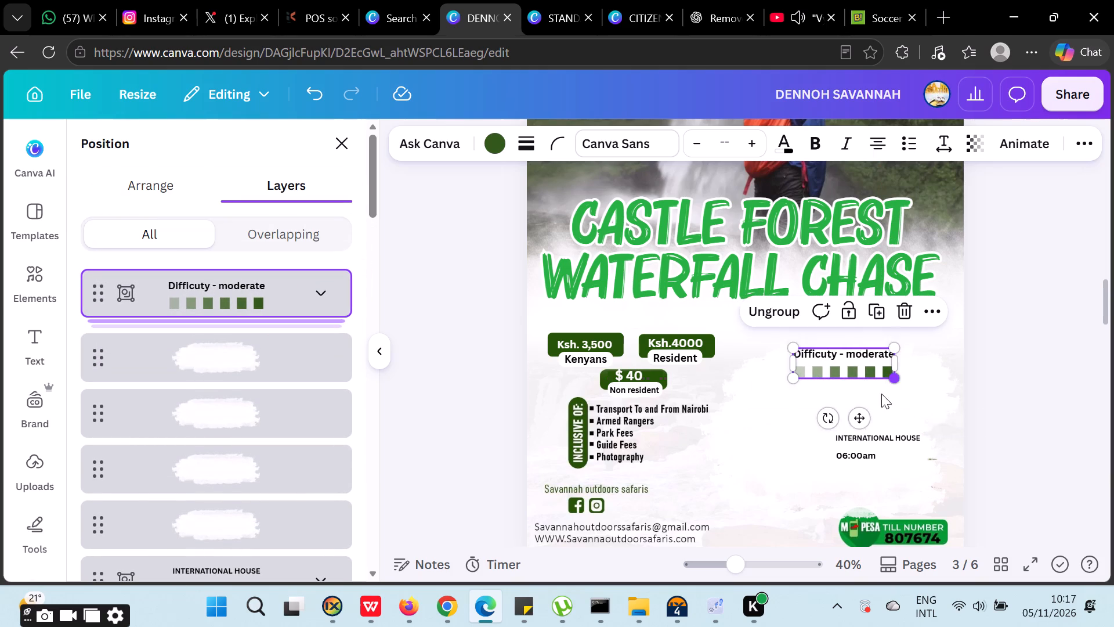
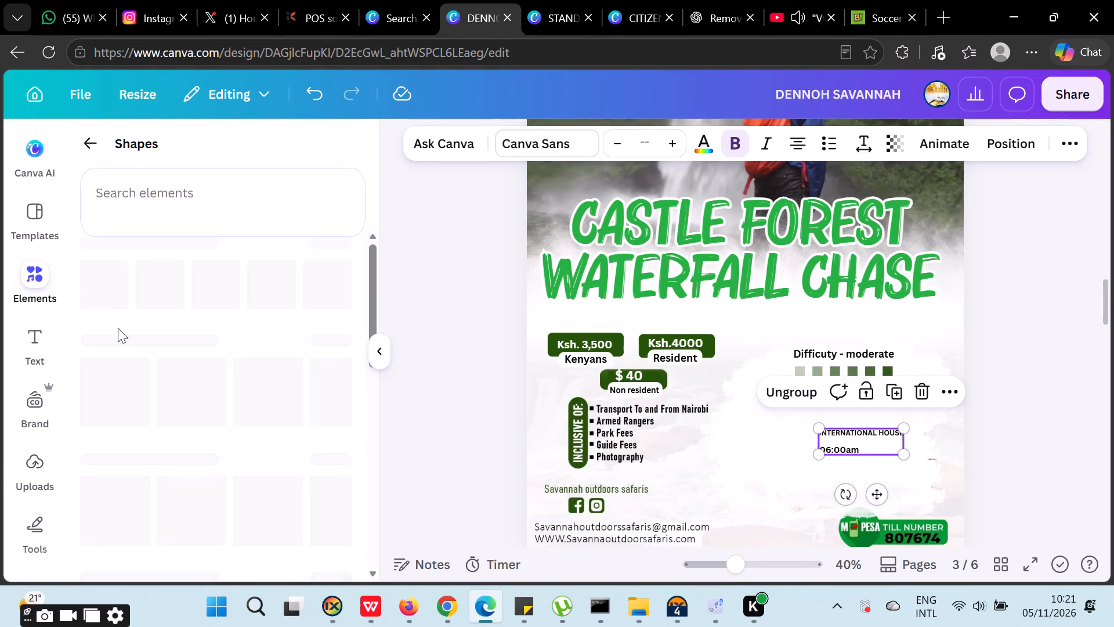
Add a plain black line, make it a short vertical divider, and place it along the left side of the "INTERNATIONAL HOUSE" and "06:00am" text.
click(161, 280)
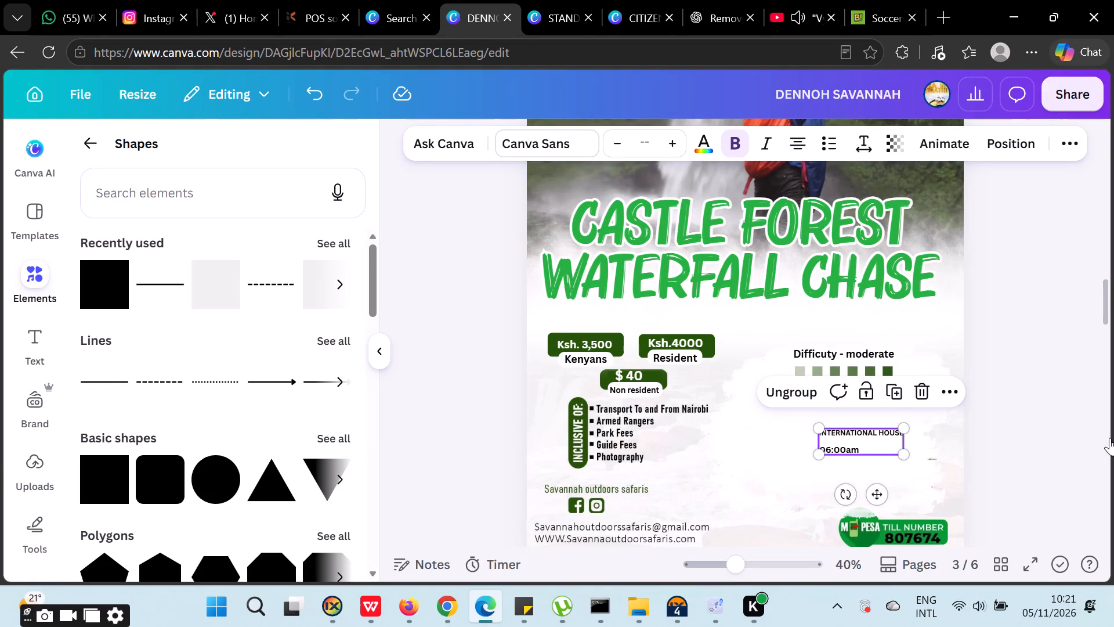
shift+drag(817, 289, 660, 352)
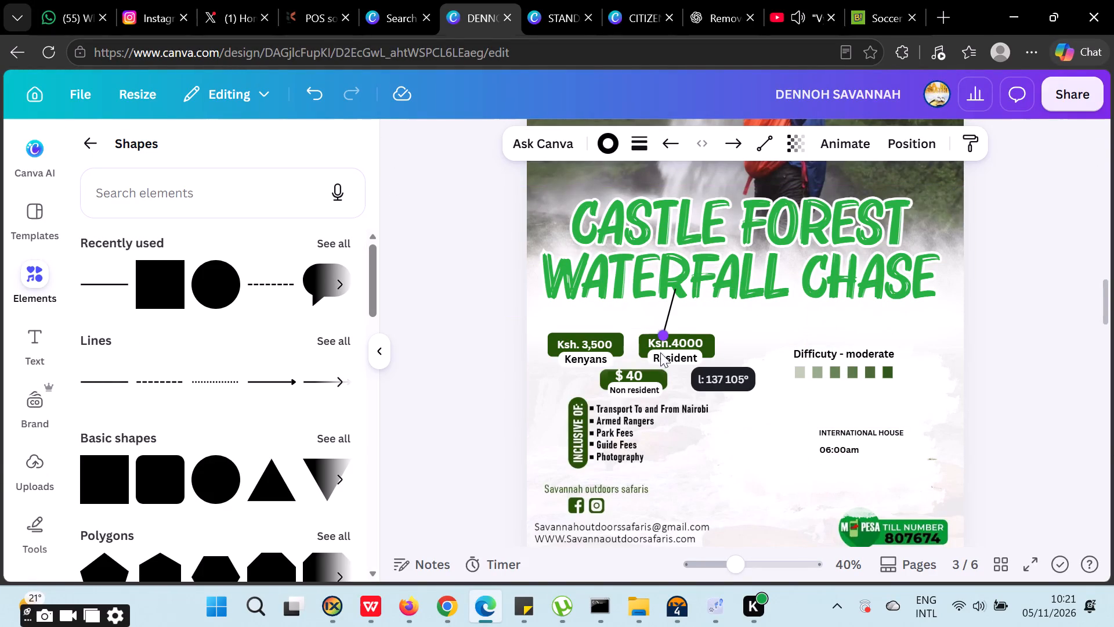
shift+drag(660, 352, 679, 323)
drag(642, 323, 773, 460)
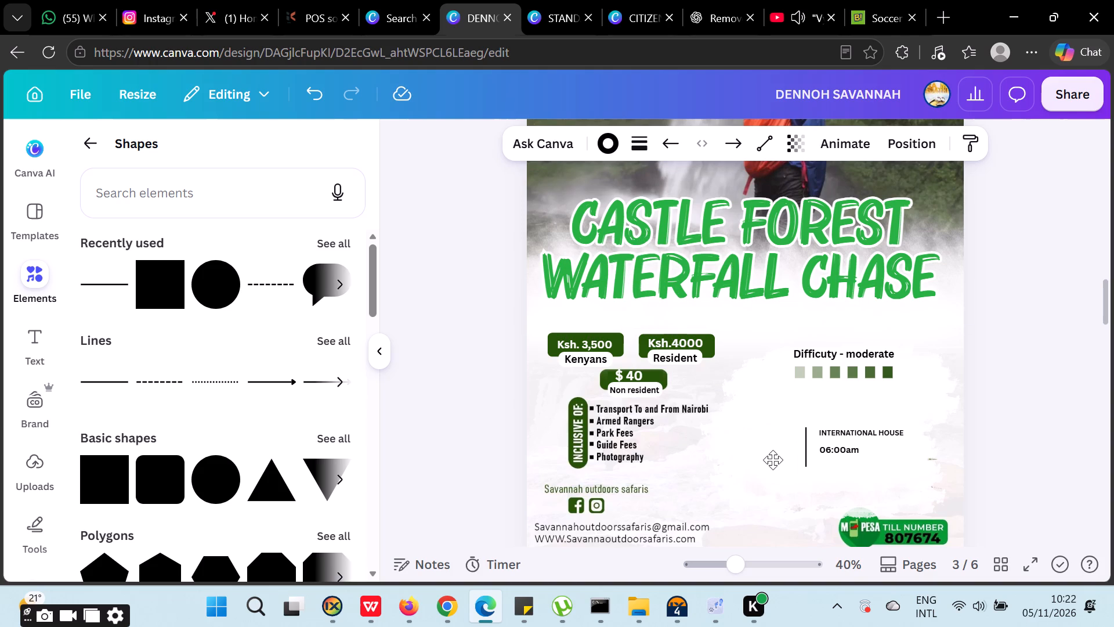
drag(773, 460, 780, 459)
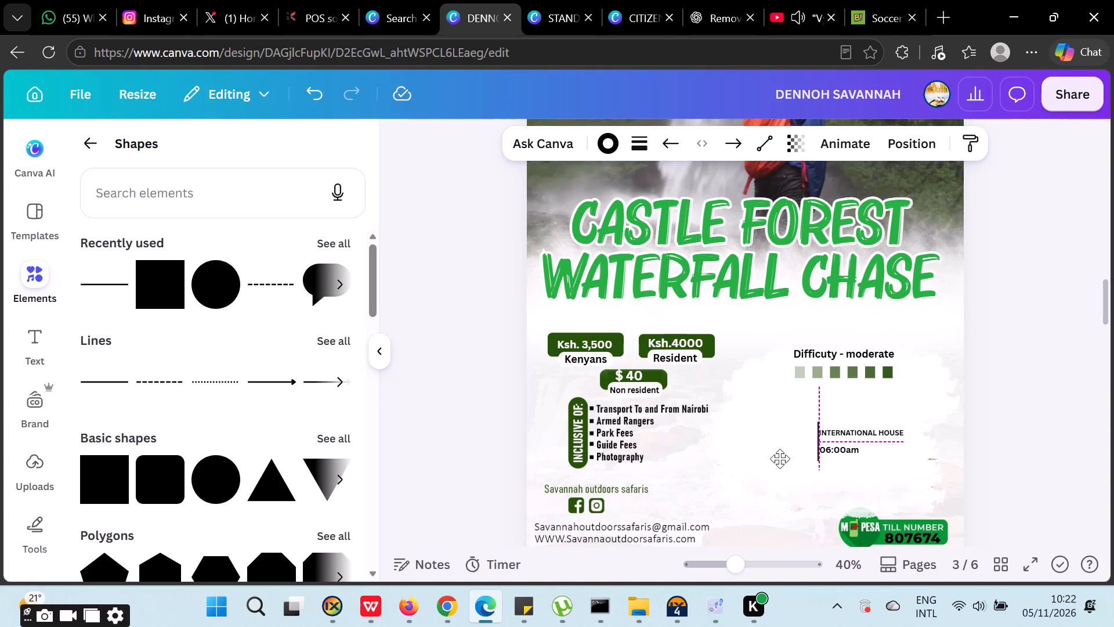
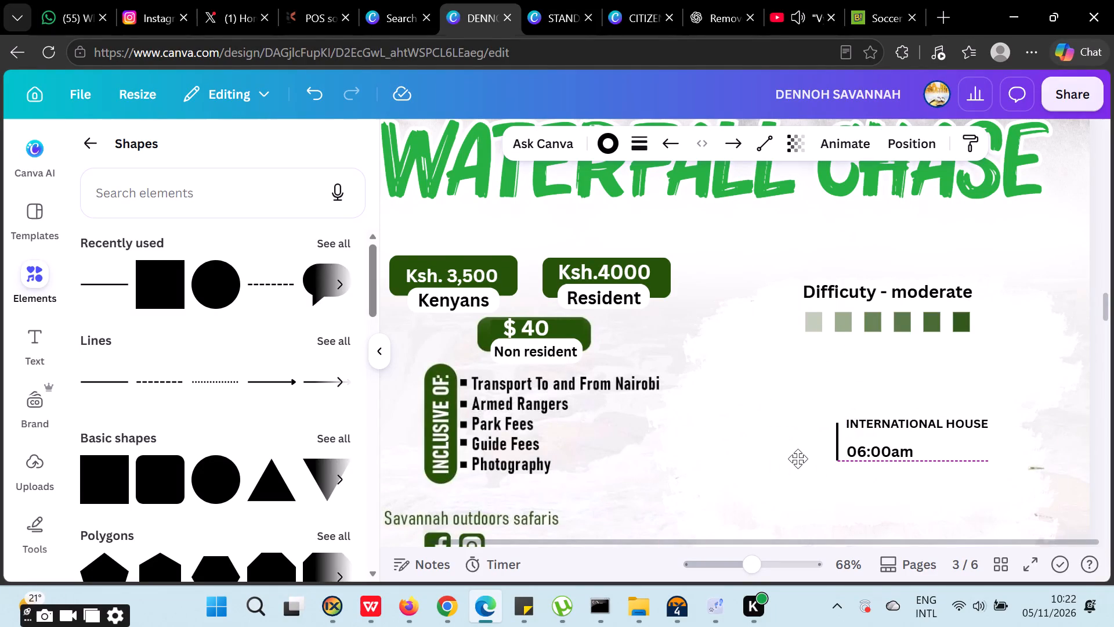
Align the short vertical black line just beside the "INTERNATIONAL HOUSE" and "06:00am" texts and extend its lower end slightly downward.
drag(798, 459, 796, 454)
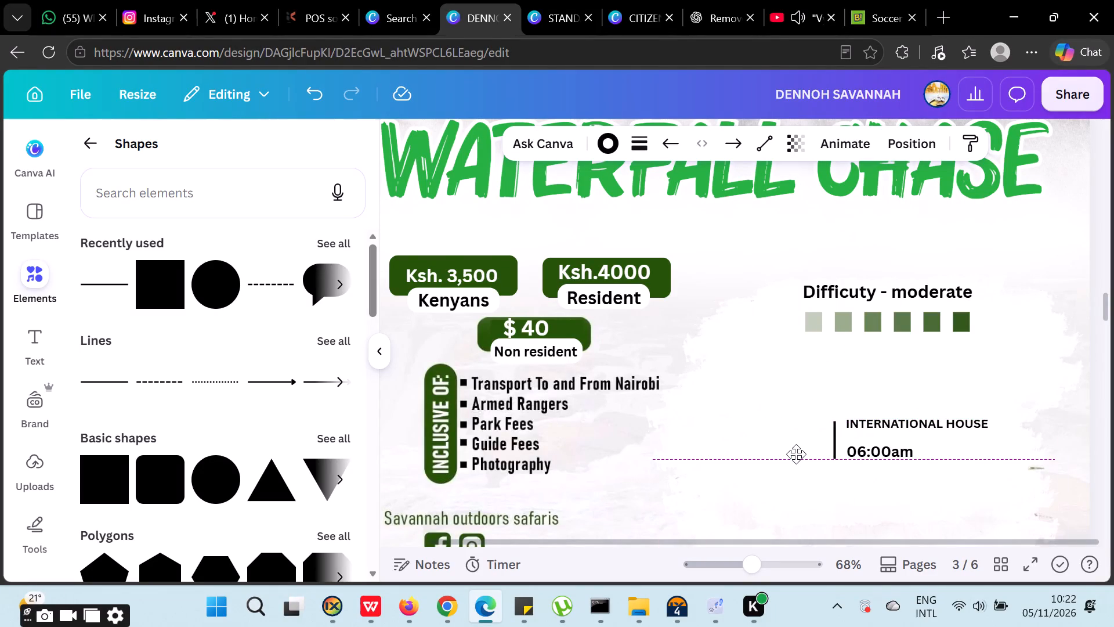
drag(796, 454, 795, 452)
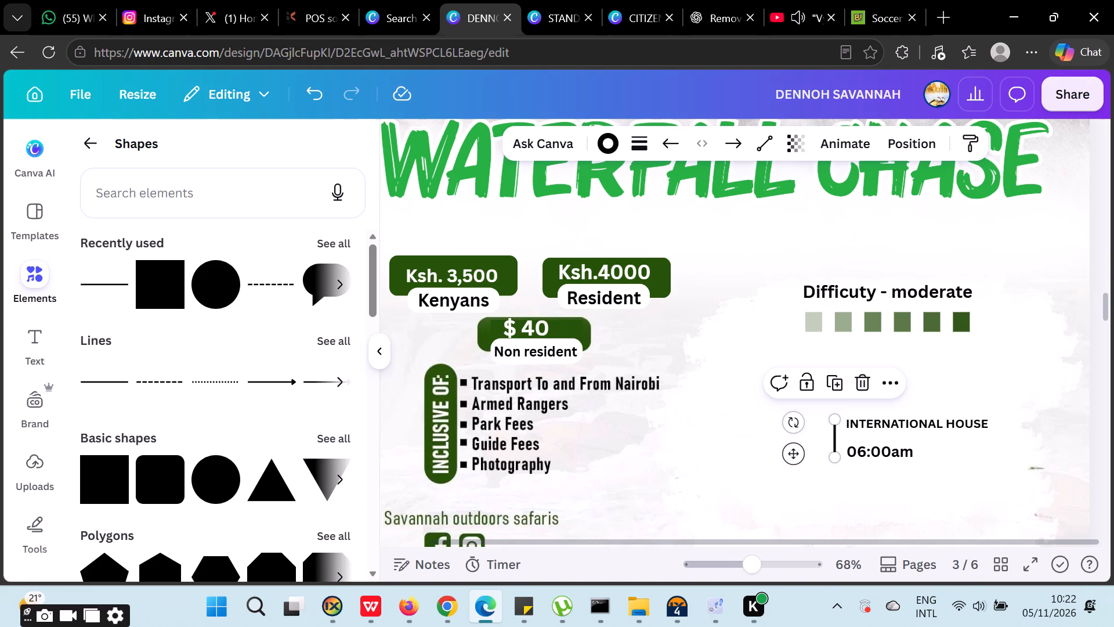
shift+drag(830, 455, 830, 462)
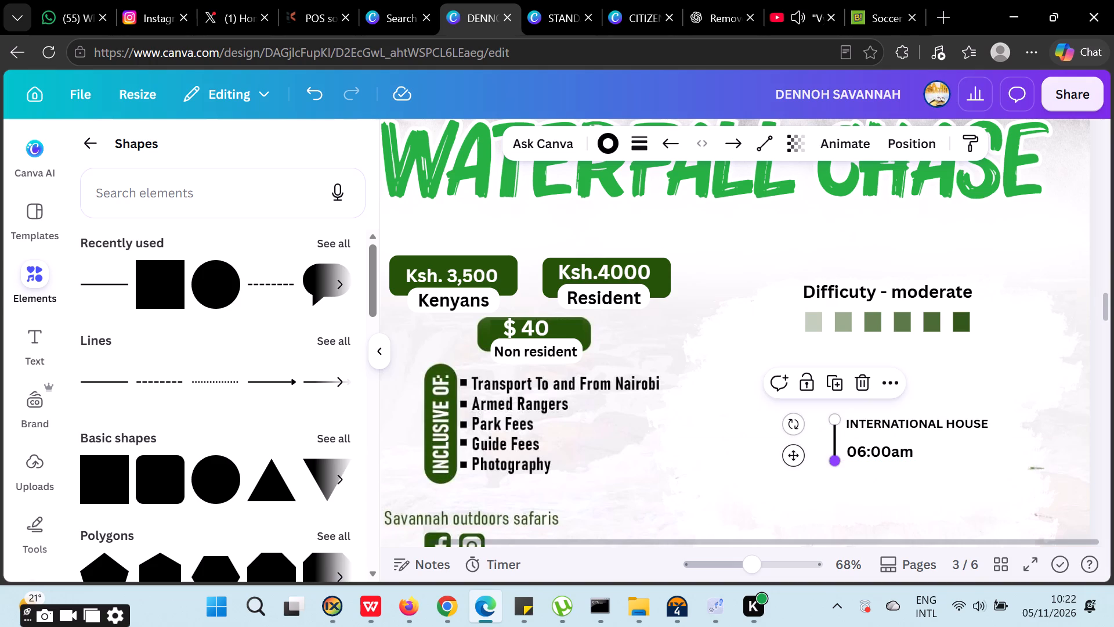
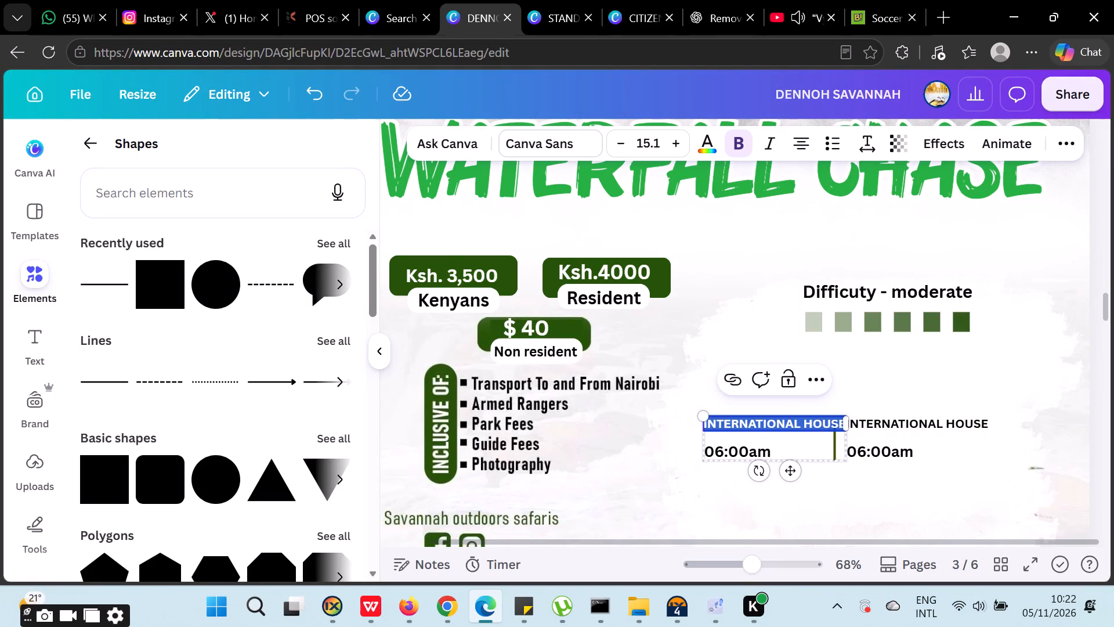
Select the "INTERNATIONAL HOUSE" and "06:00am" texts on the left side of the short vertical divider line together.
click(1022, 457)
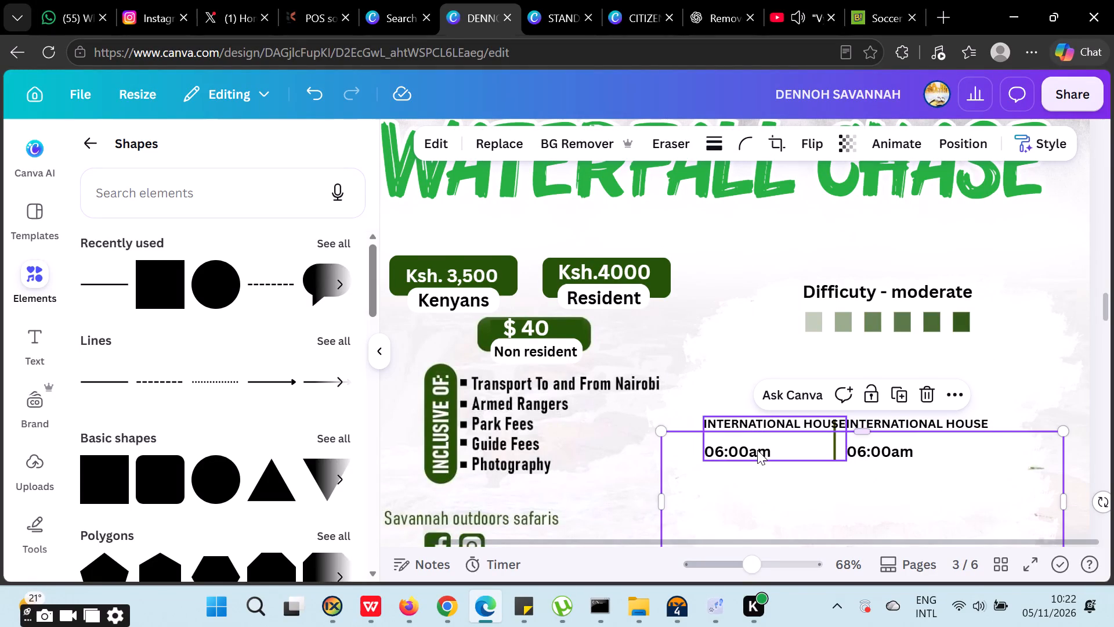
click(757, 450)
click(712, 384)
click(820, 485)
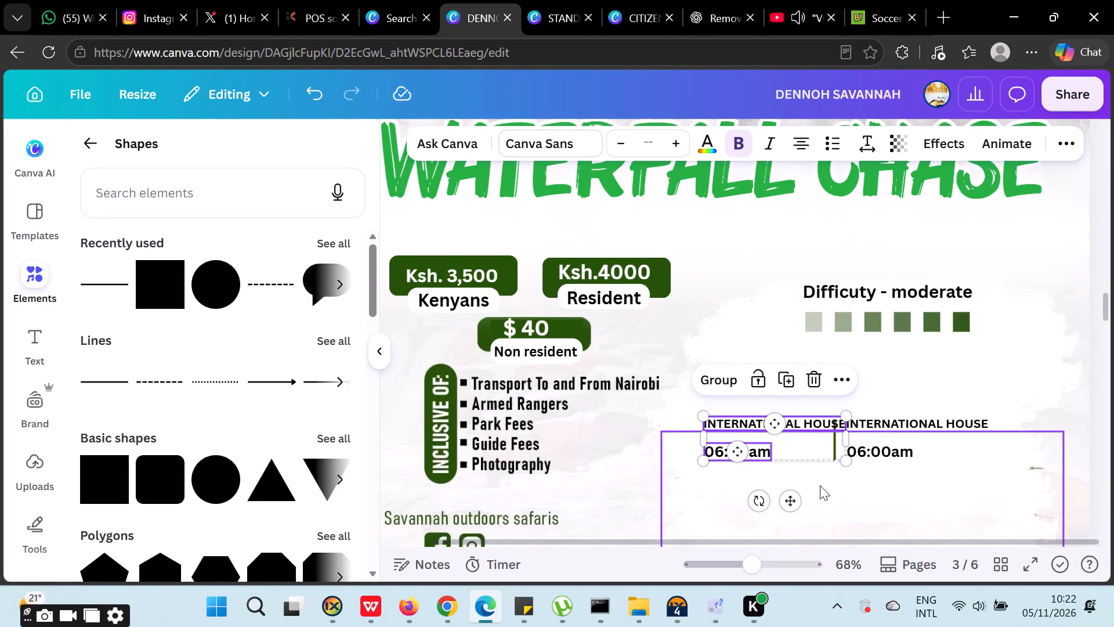
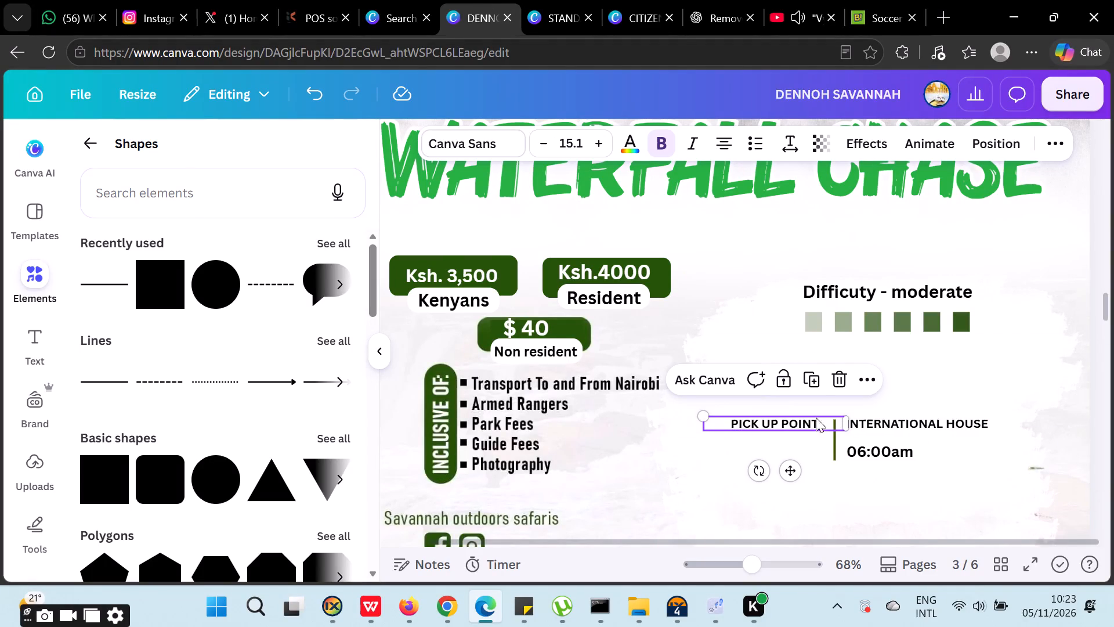
Left-align the "PICK UP POINT" text, narrow its box to about 154 wide, and place it just before the vertical divider line.
click(723, 146)
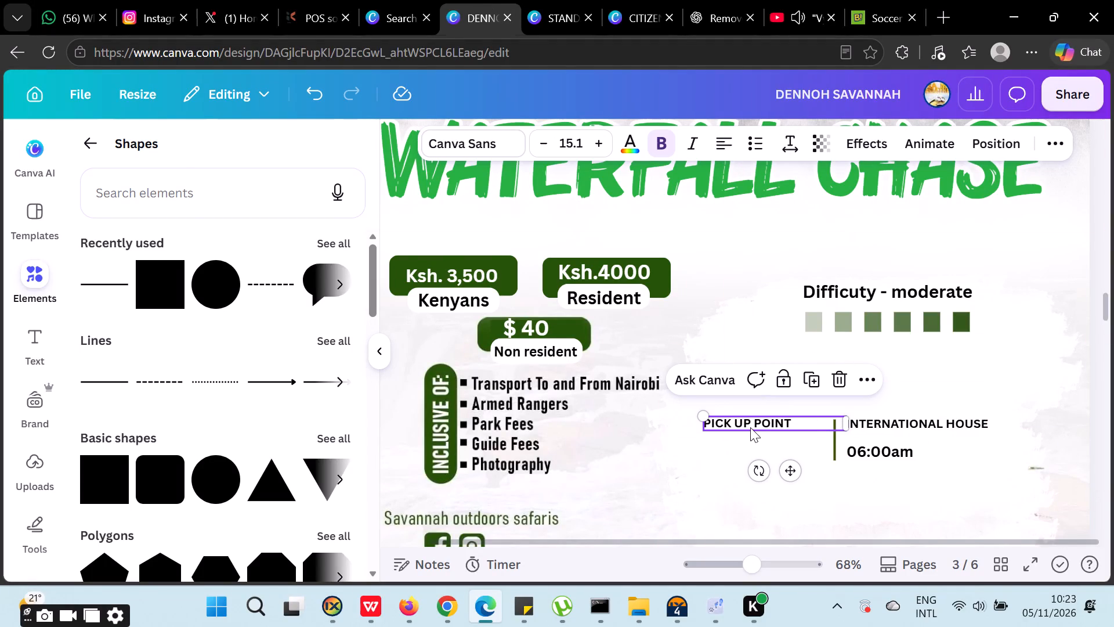
drag(853, 426, 802, 425)
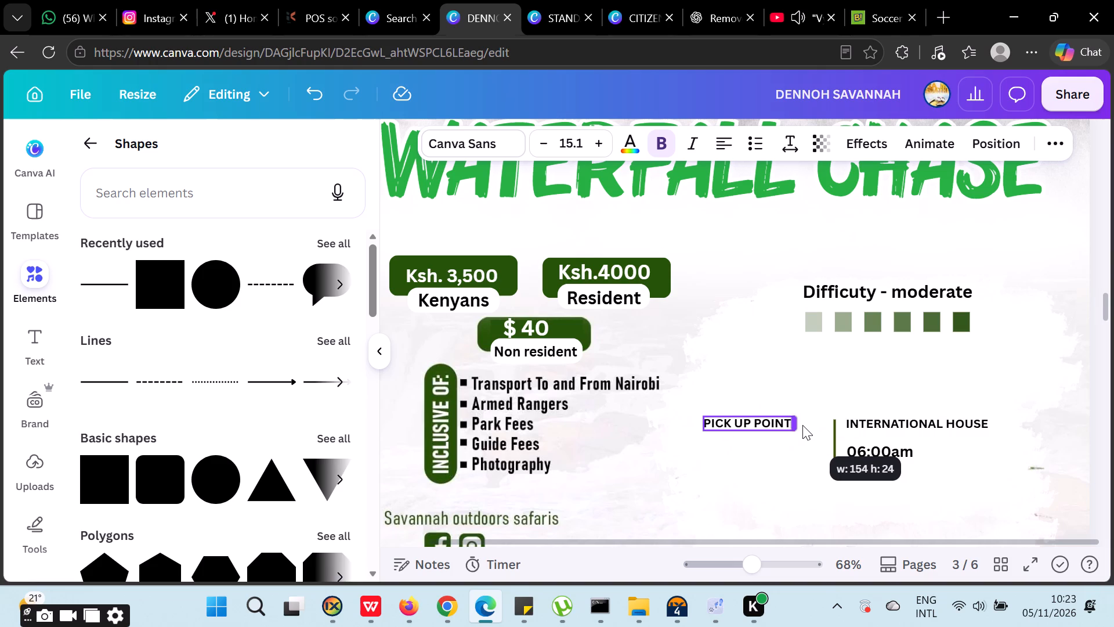
drag(802, 425, 803, 425)
drag(750, 425, 773, 427)
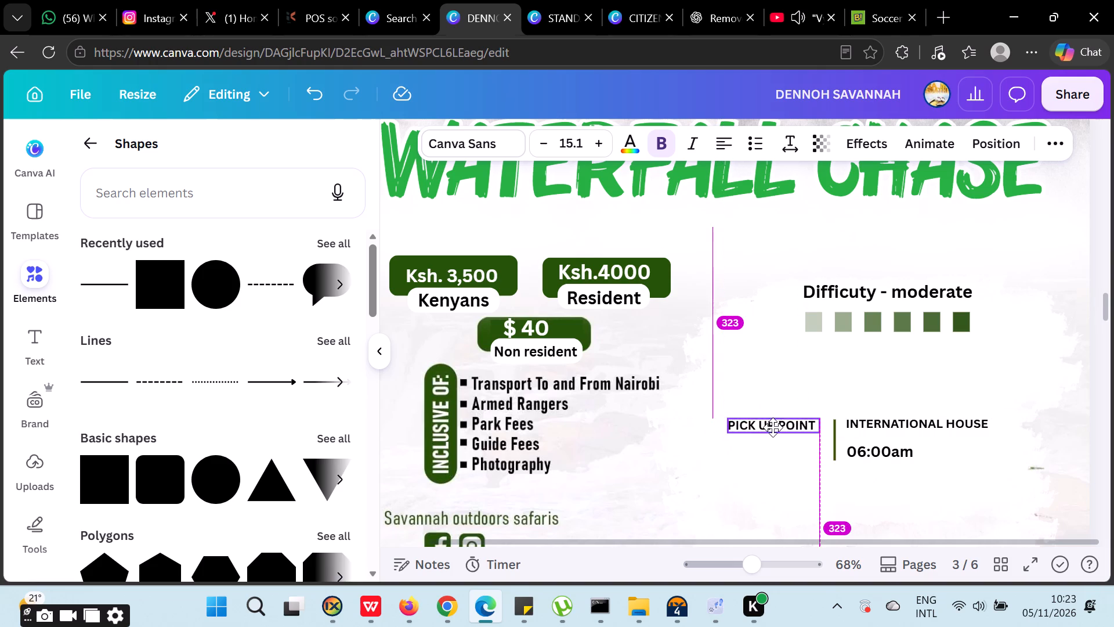
Nudge "PICK UP POINT" closer to the vertical line, and move the whole pick-up block up and rightward beneath the difficulty scale.
drag(773, 427, 780, 427)
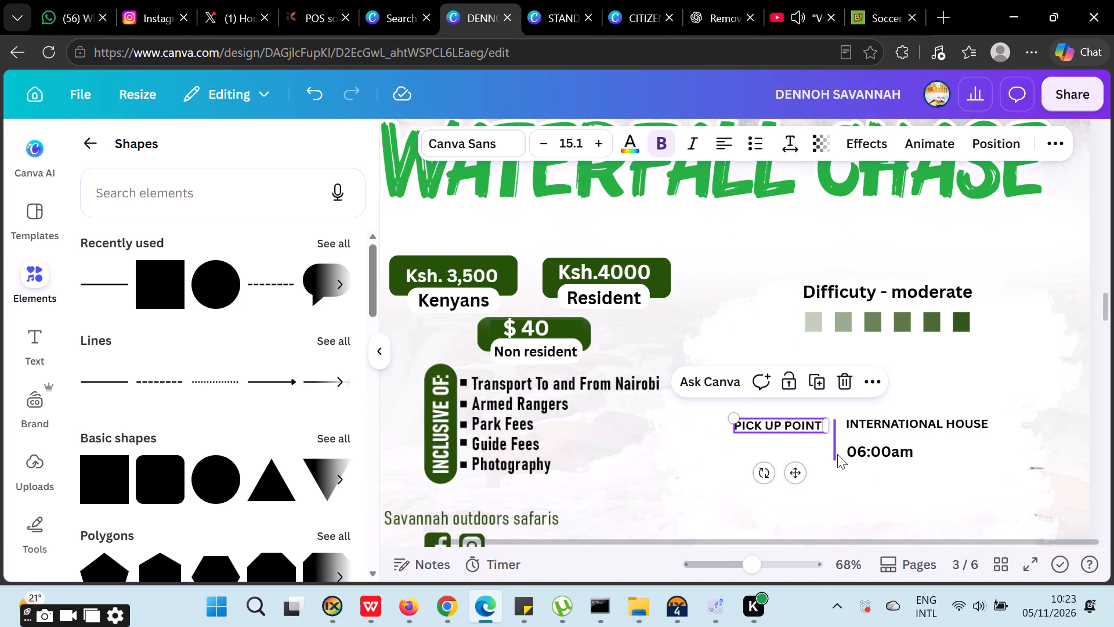
shift+click(835, 453)
shift+click(878, 428)
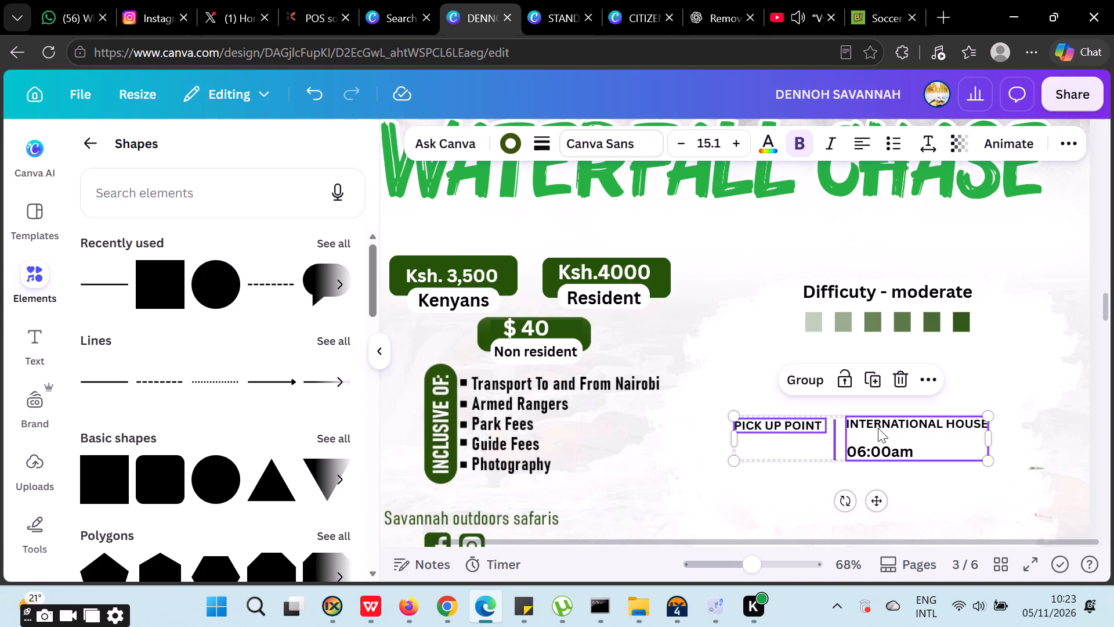
drag(800, 439, 841, 433)
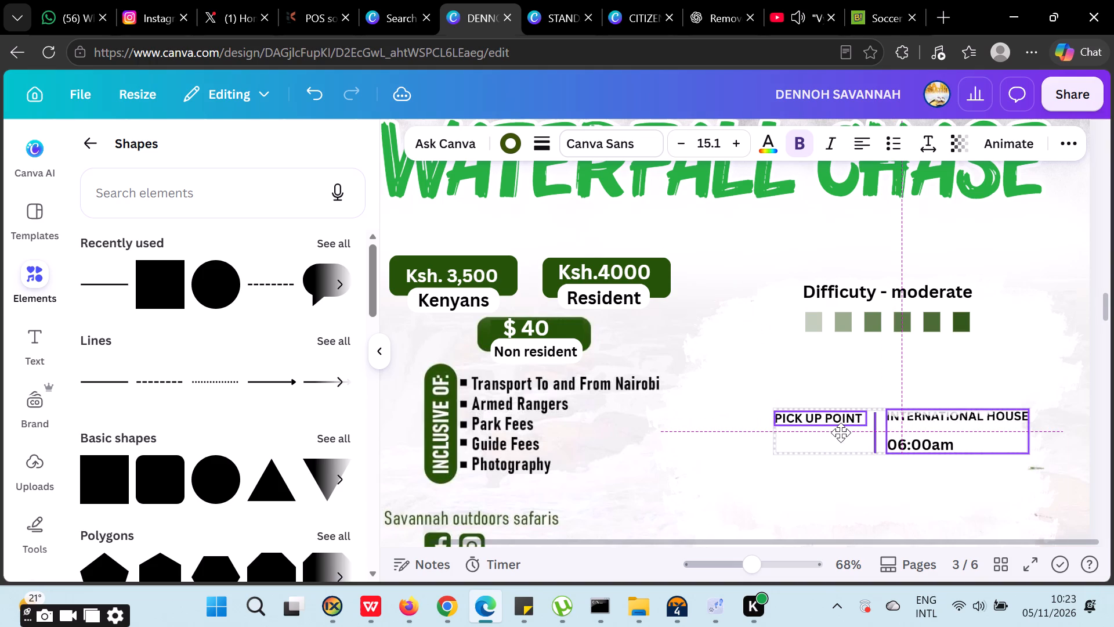
drag(841, 433, 835, 432)
Bring "PICK UP POINT", the vertical line and the "INTERNATIONAL HOUSE" group to the top of the layer order.
right_click(835, 432)
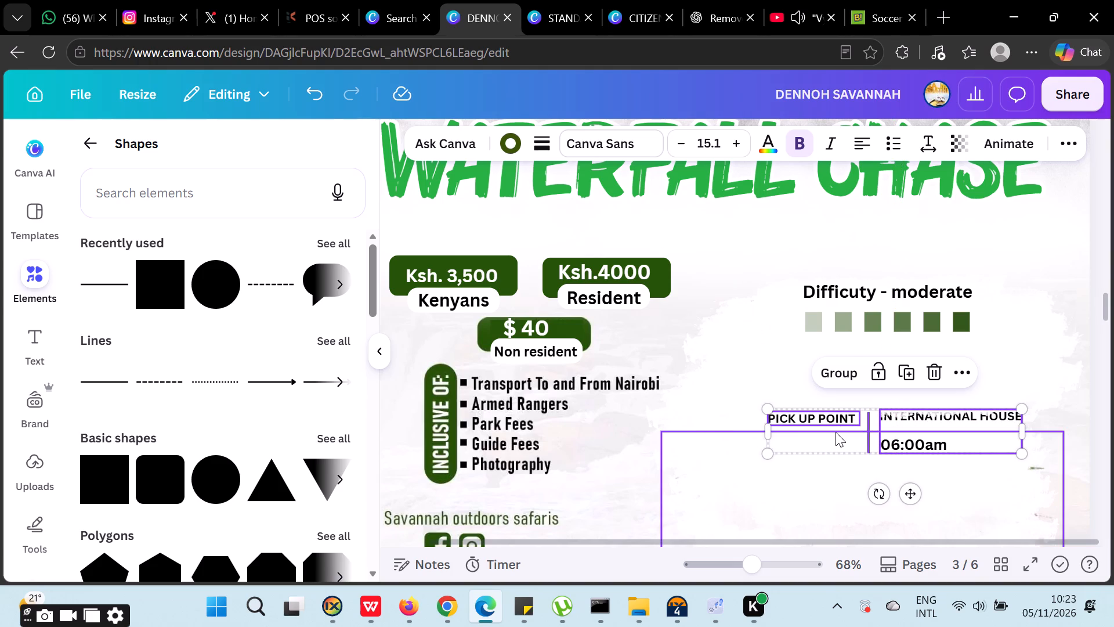
click(623, 250)
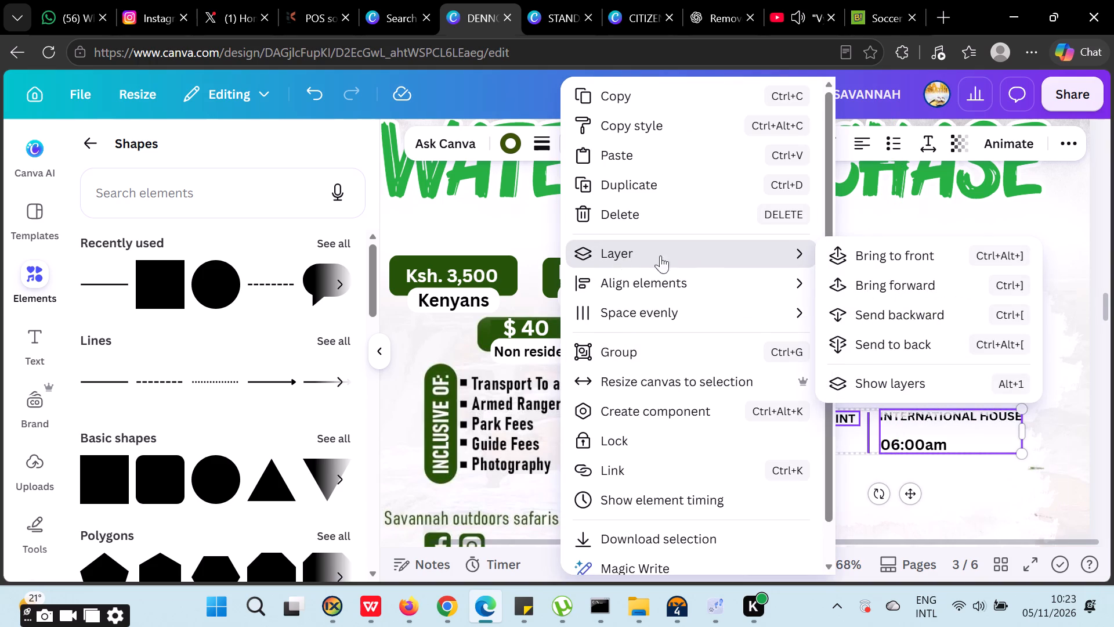
click(899, 387)
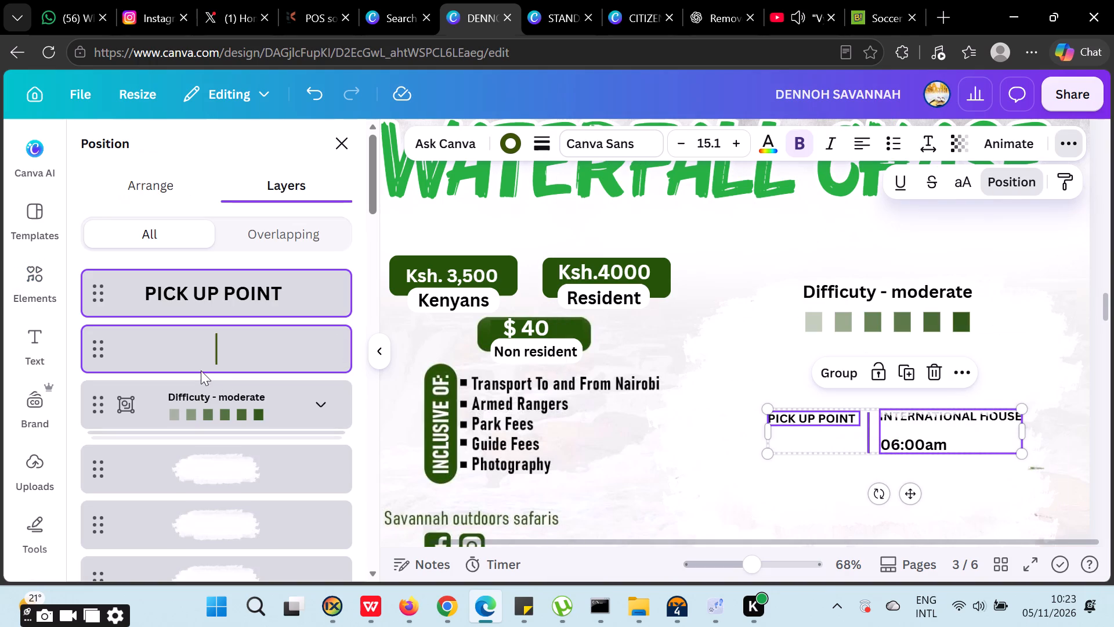
drag(223, 348, 230, 223)
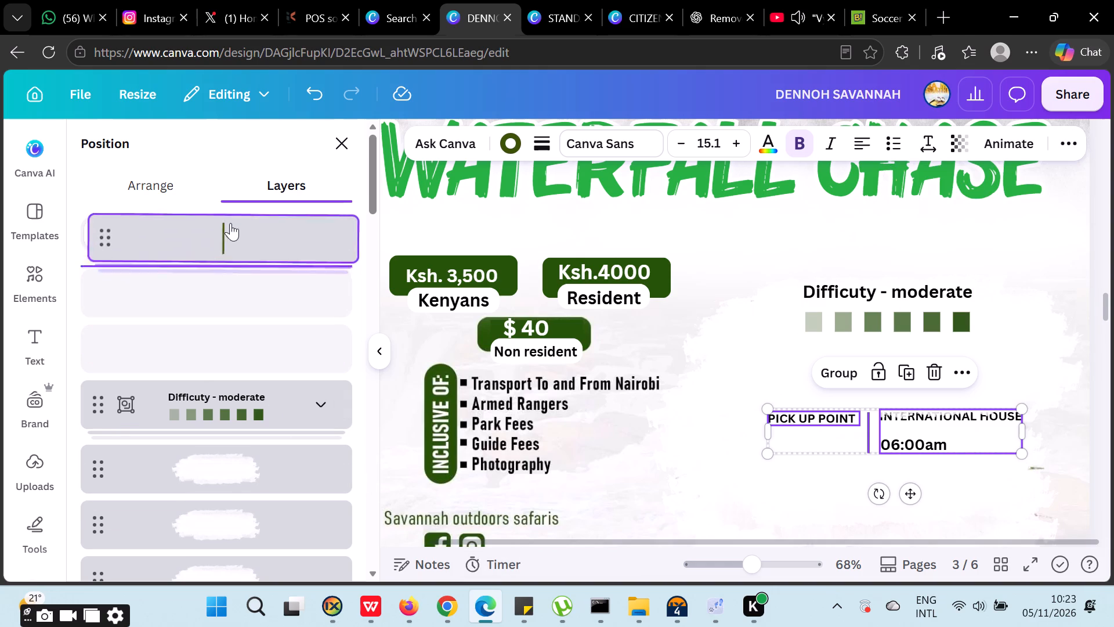
drag(230, 223, 229, 279)
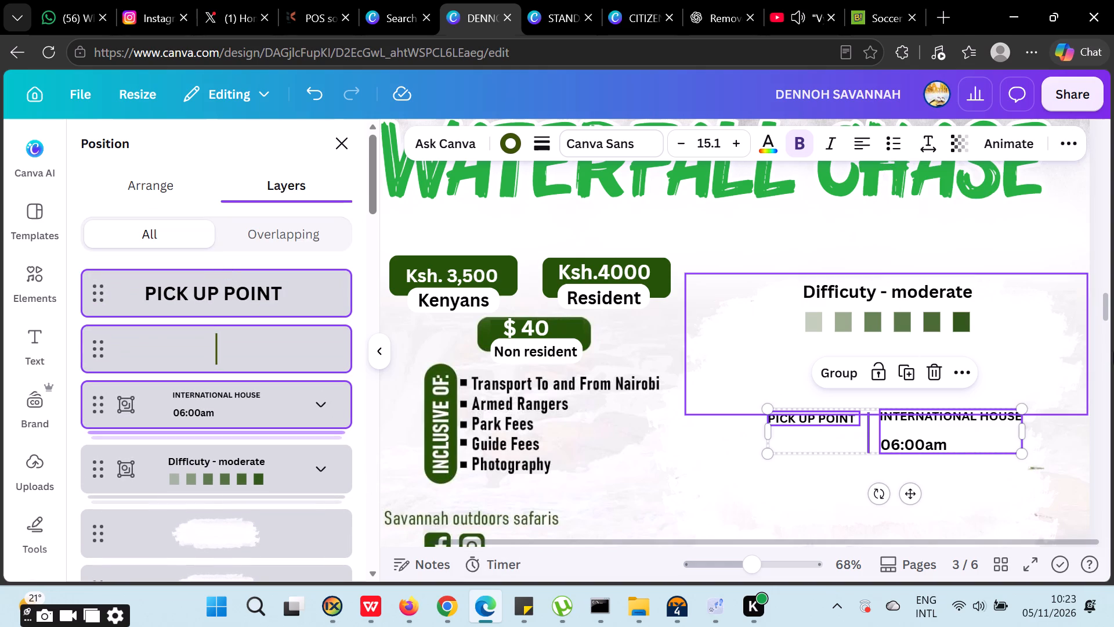
Shift the "INTERNATIONAL HOUSE" and "06:00am" group slightly away from the vertical line to leave room beside it.
click(1075, 424)
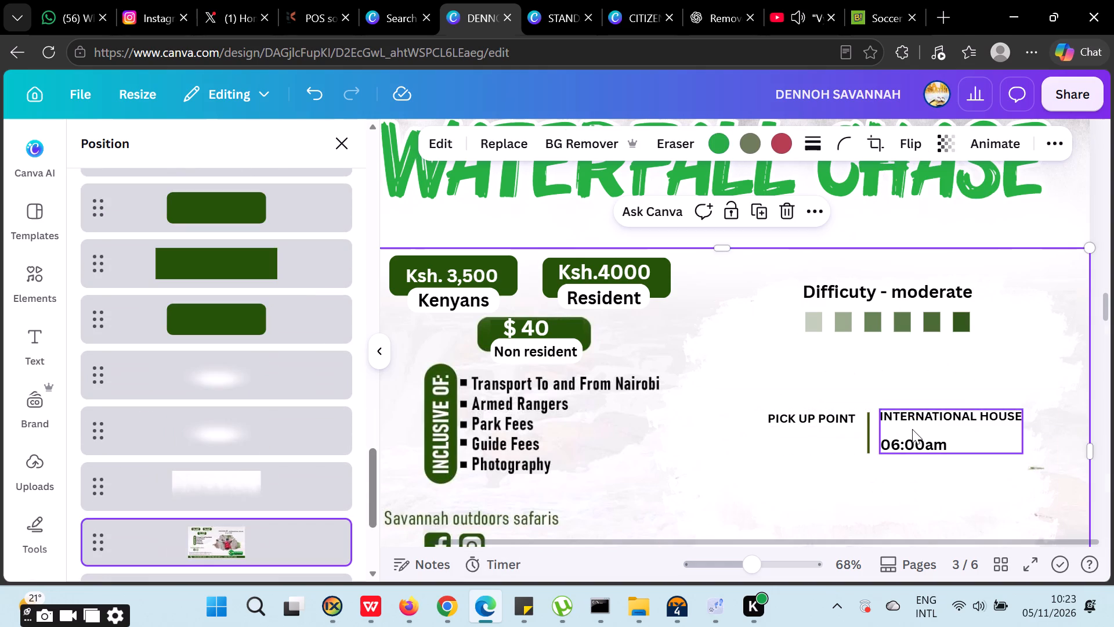
drag(912, 429, 920, 428)
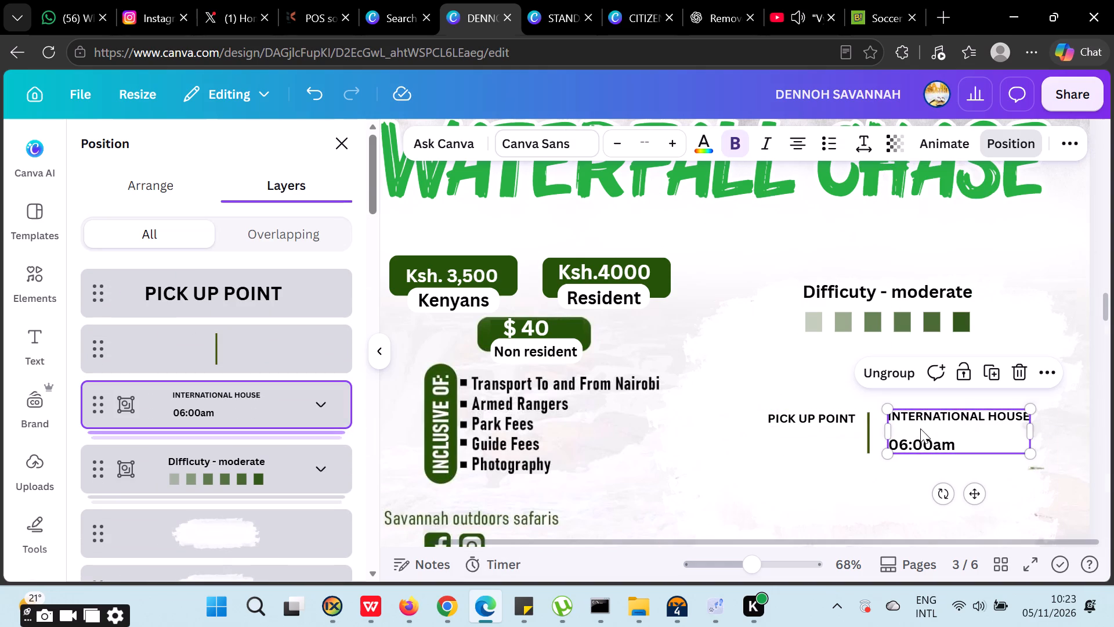
click(344, 138)
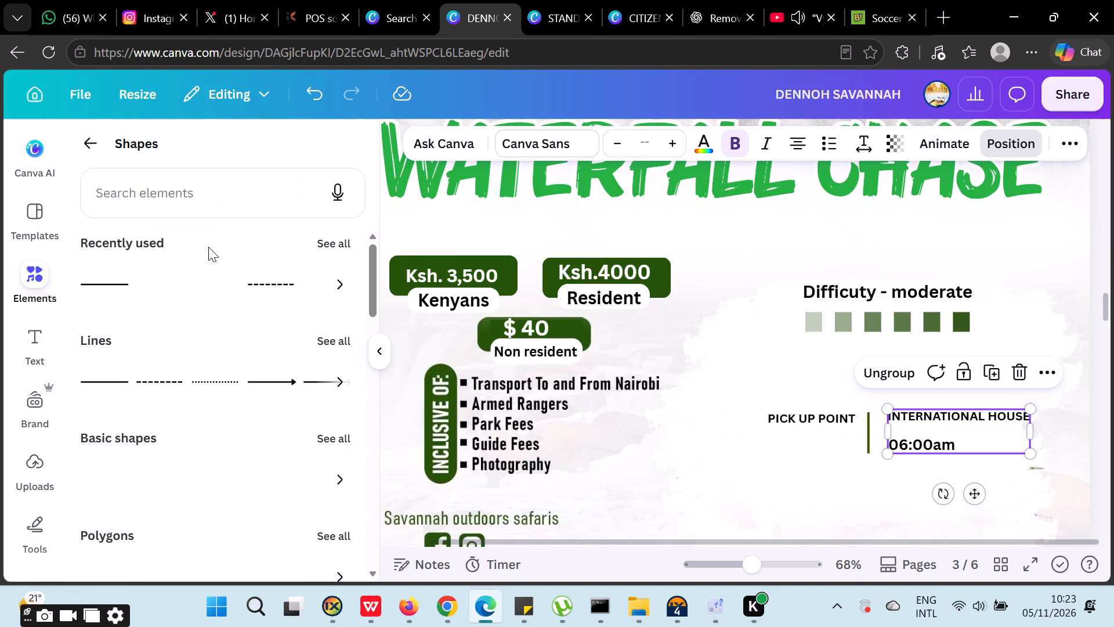
Search the elements library for "LOCATION ICON" and limit the results to graphics.
click(191, 183)
drag(93, 144, 93, 150)
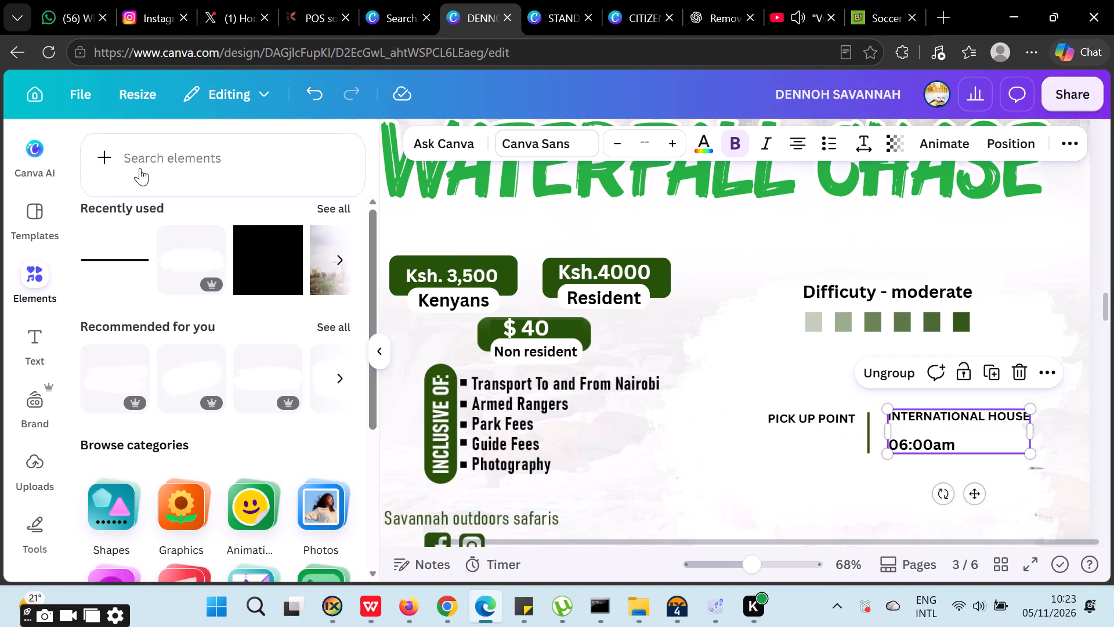
click(142, 165)
text(LOCATION ICON)
key(Return)
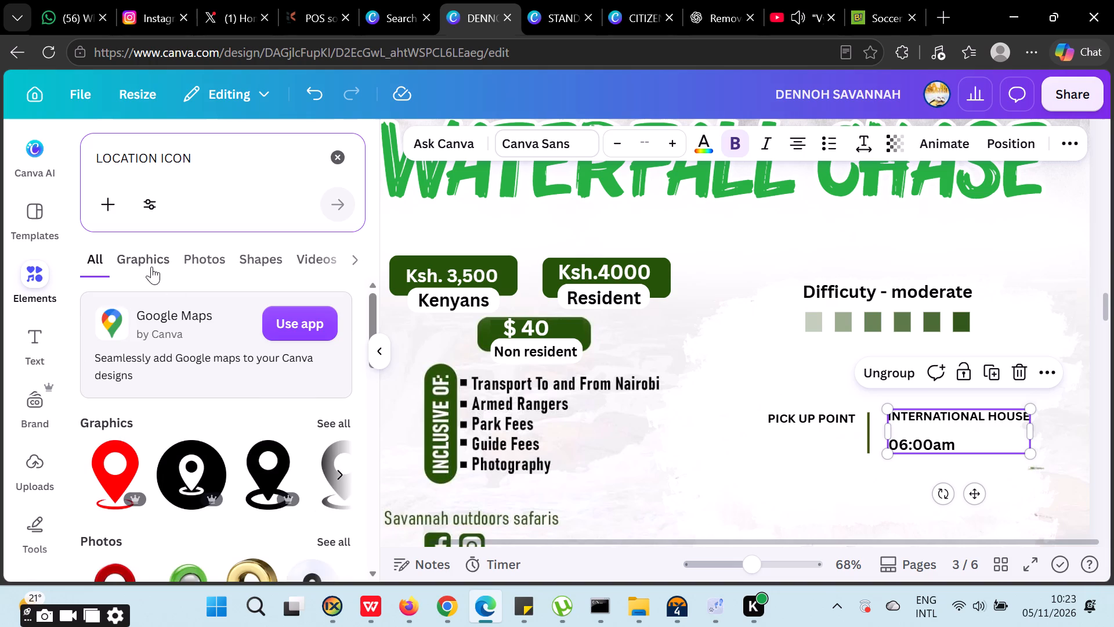
click(143, 251)
Add a glossy red location pin graphic with a dark shadow at its tip to the poster.
scroll(234, 436, down, 1)
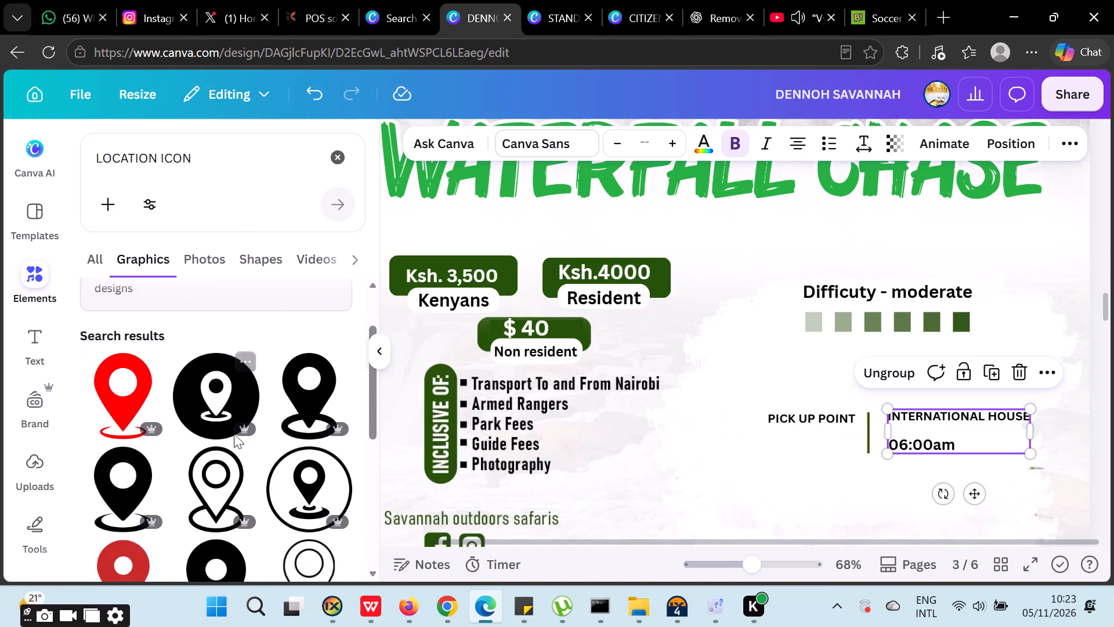
scroll(247, 393, down, 3)
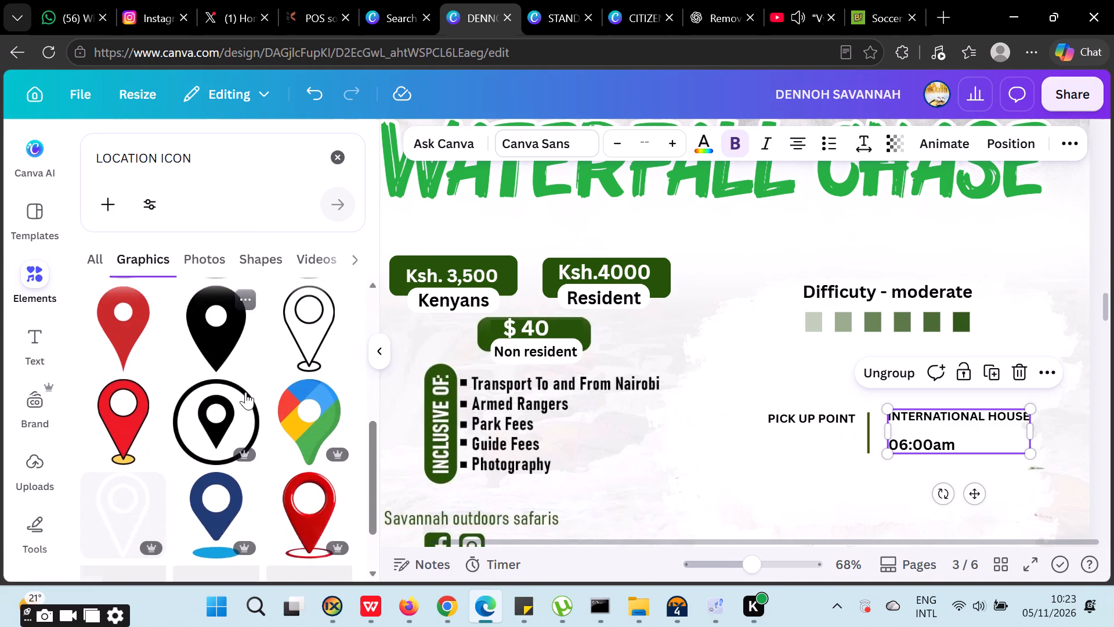
scroll(245, 392, down, 2)
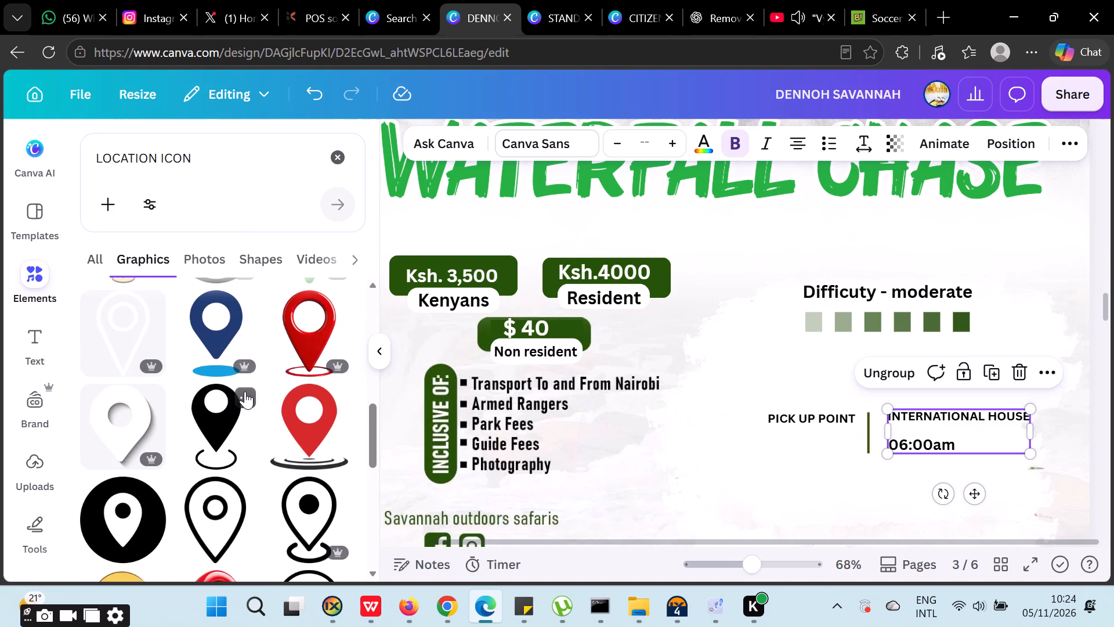
scroll(245, 391, down, 3)
scroll(245, 391, up, 1)
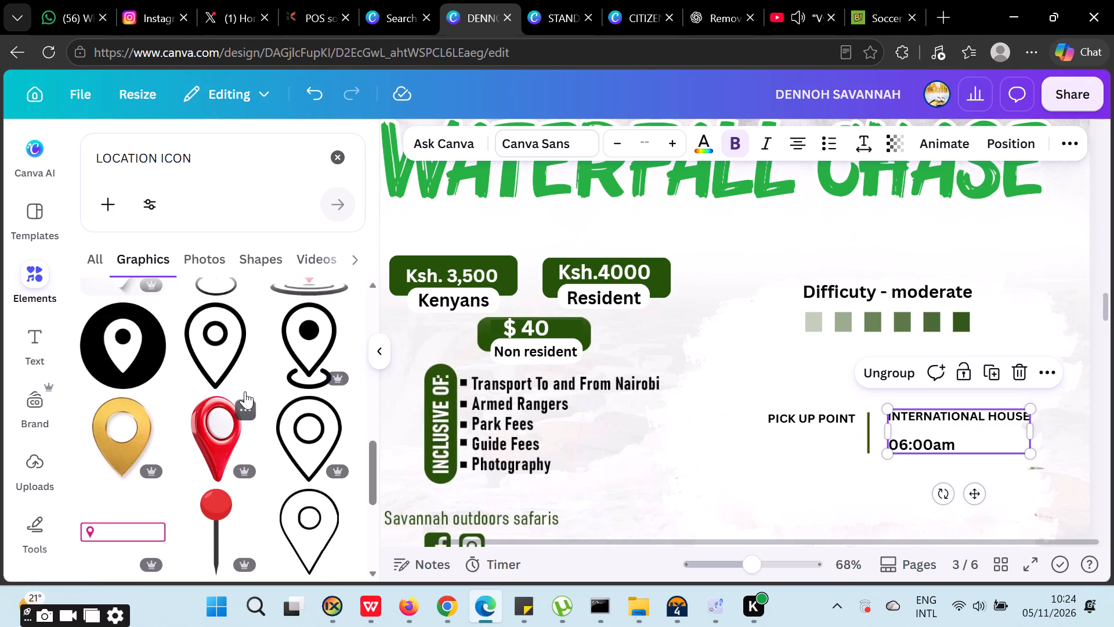
scroll(245, 391, down, 8)
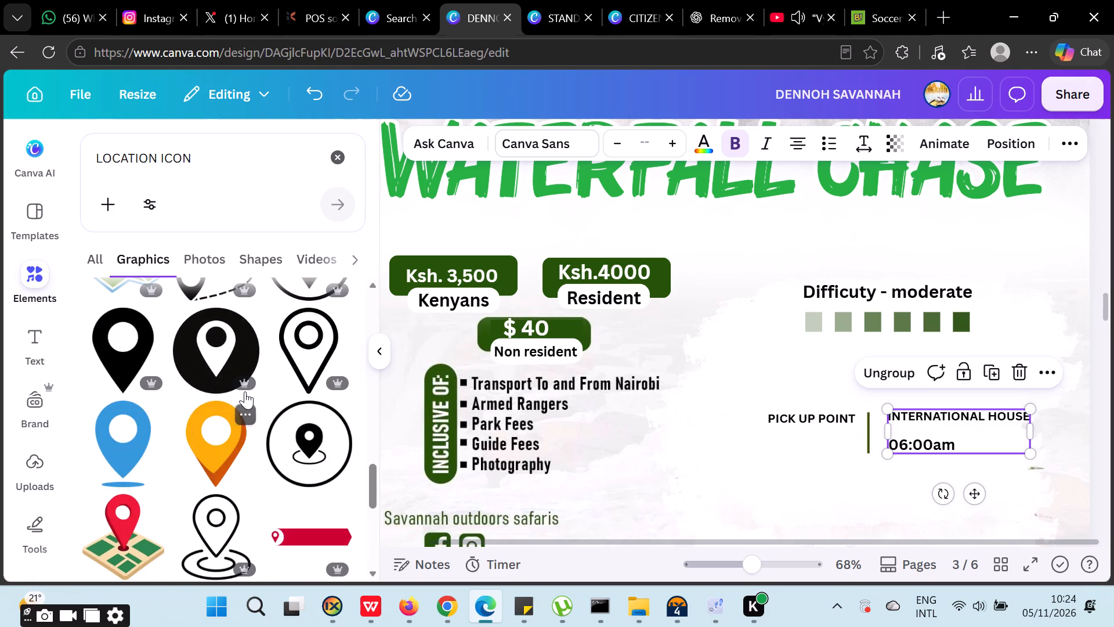
scroll(245, 391, down, 4)
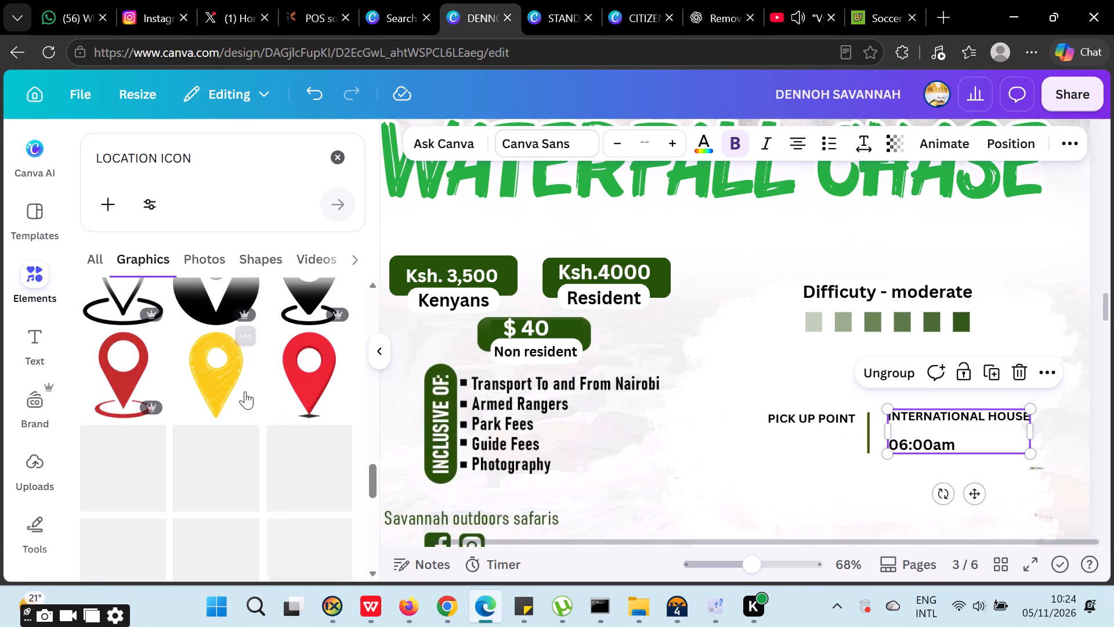
click(307, 380)
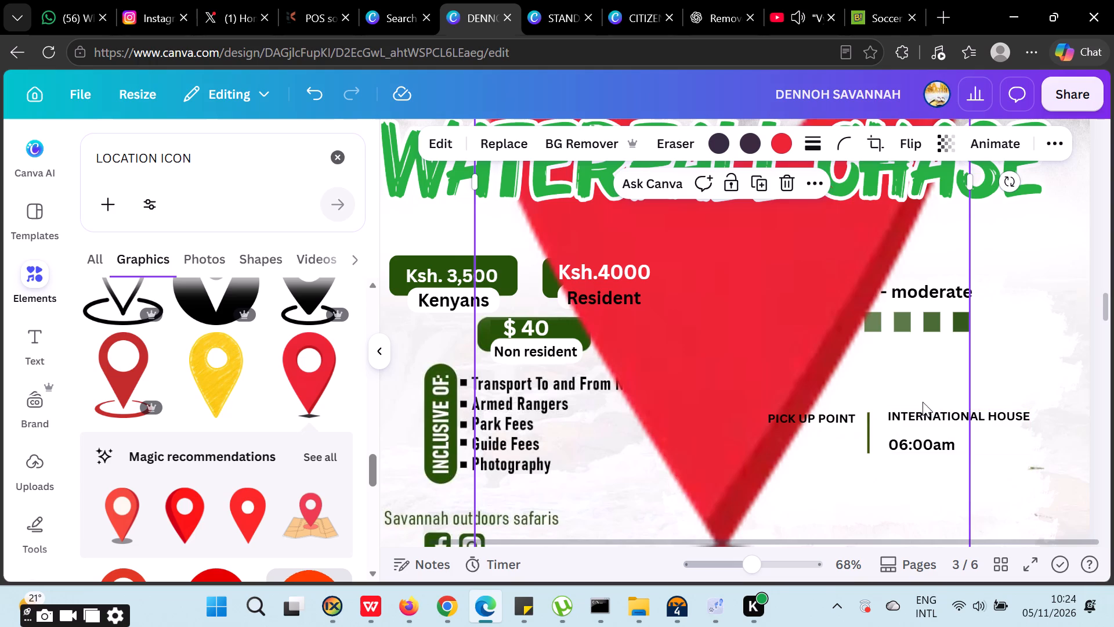
Shrink the red location pin to a tiny icon and place it between the vertical line and "INTERNATIONAL HOUSE".
scroll(885, 392, down, 1)
drag(972, 495, 765, 309)
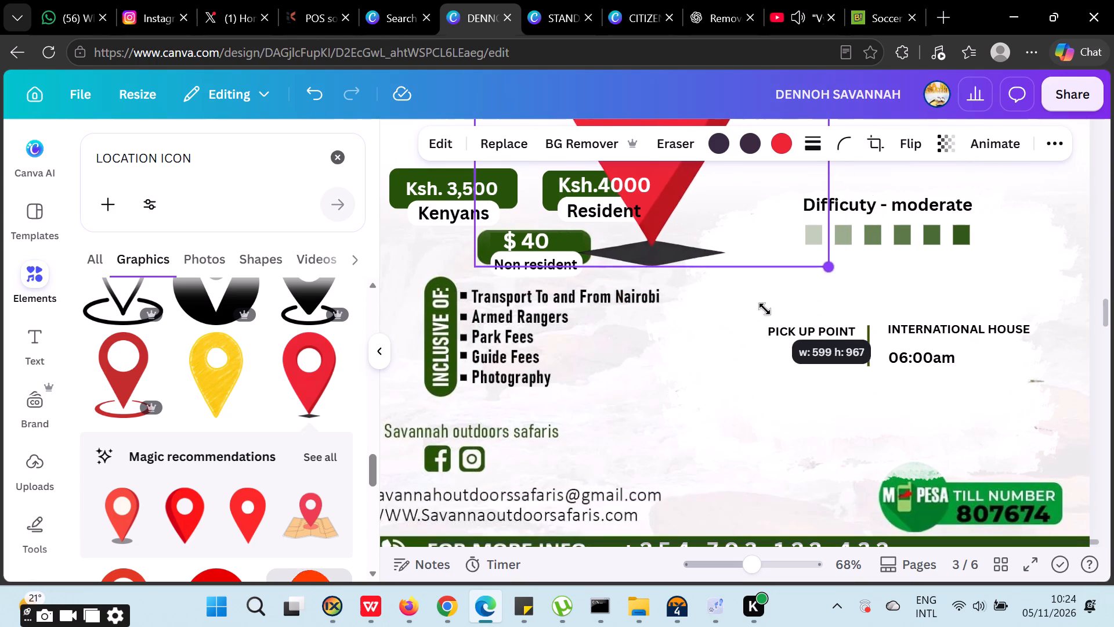
drag(765, 309, 764, 307)
drag(687, 221, 764, 450)
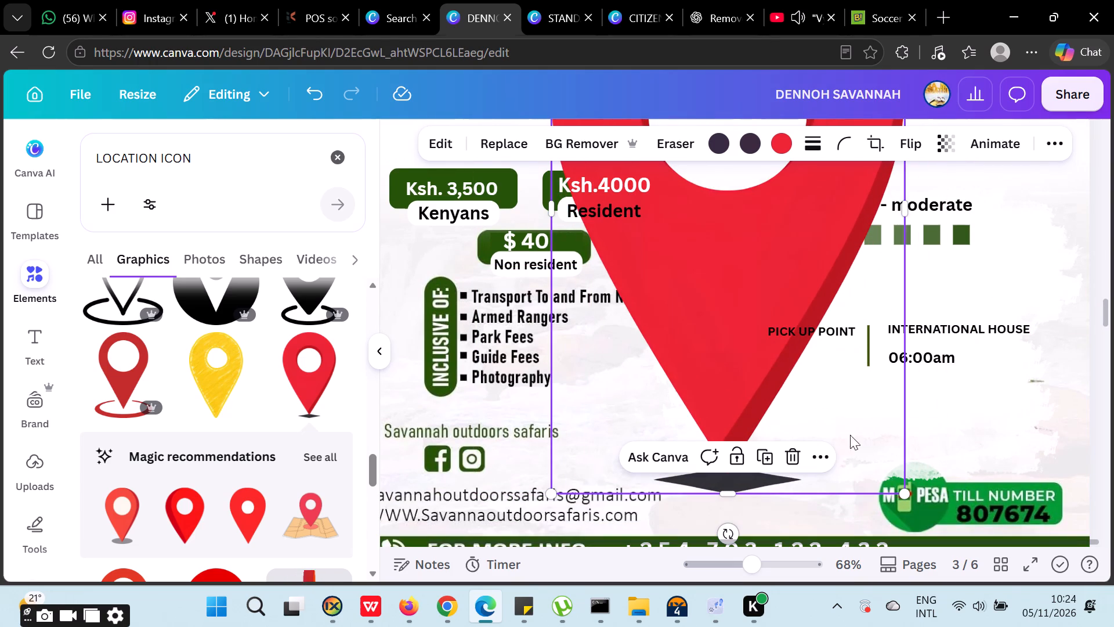
drag(907, 499, 740, 284)
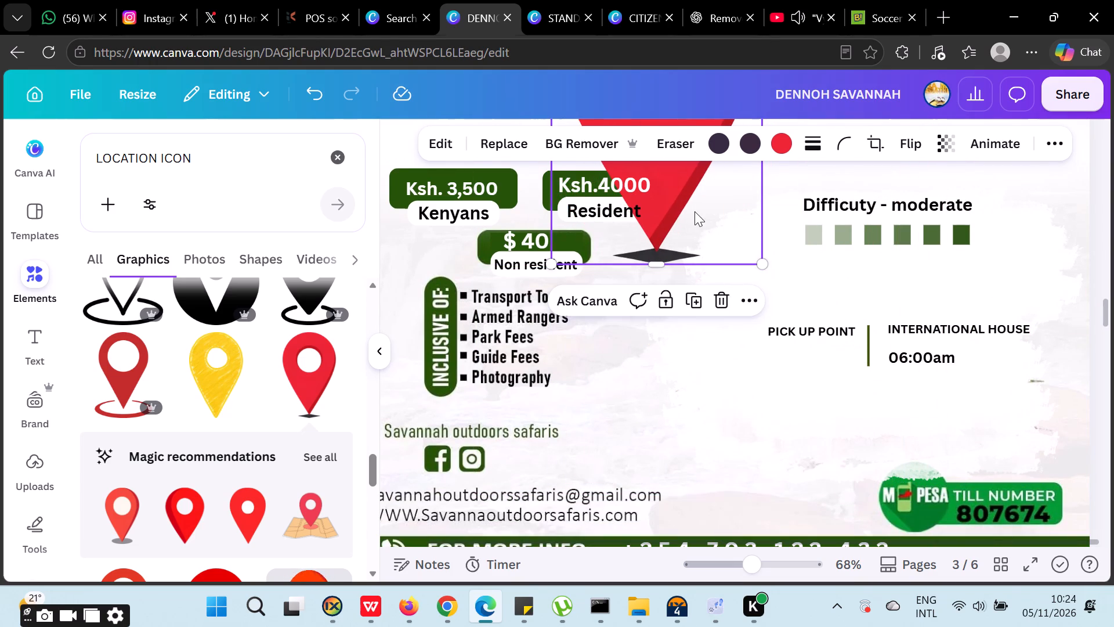
drag(695, 211, 772, 462)
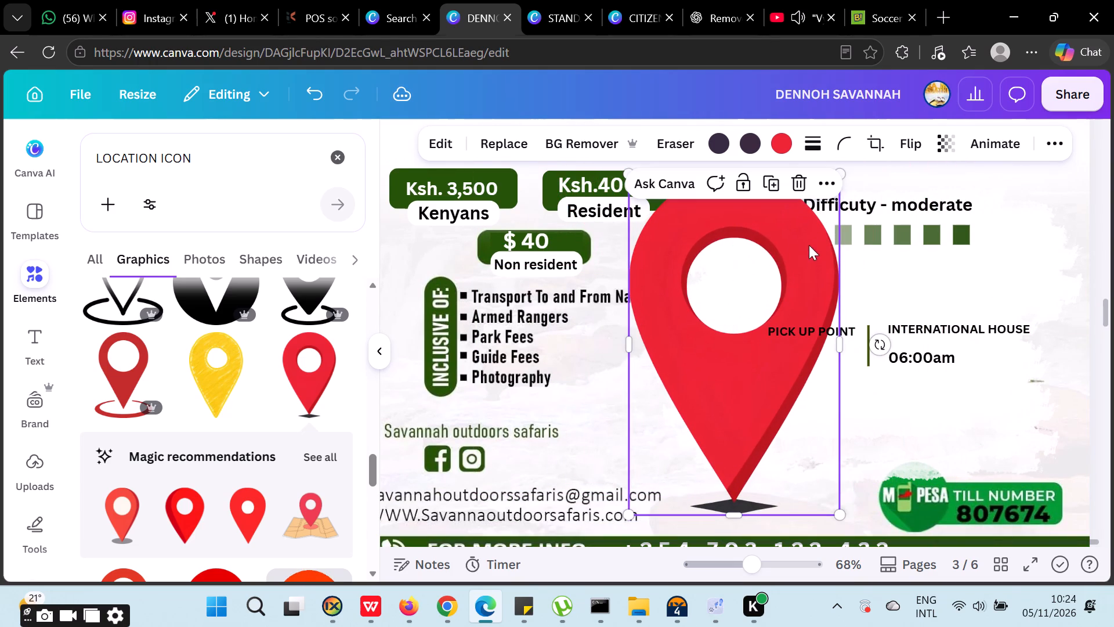
drag(844, 172, 700, 471)
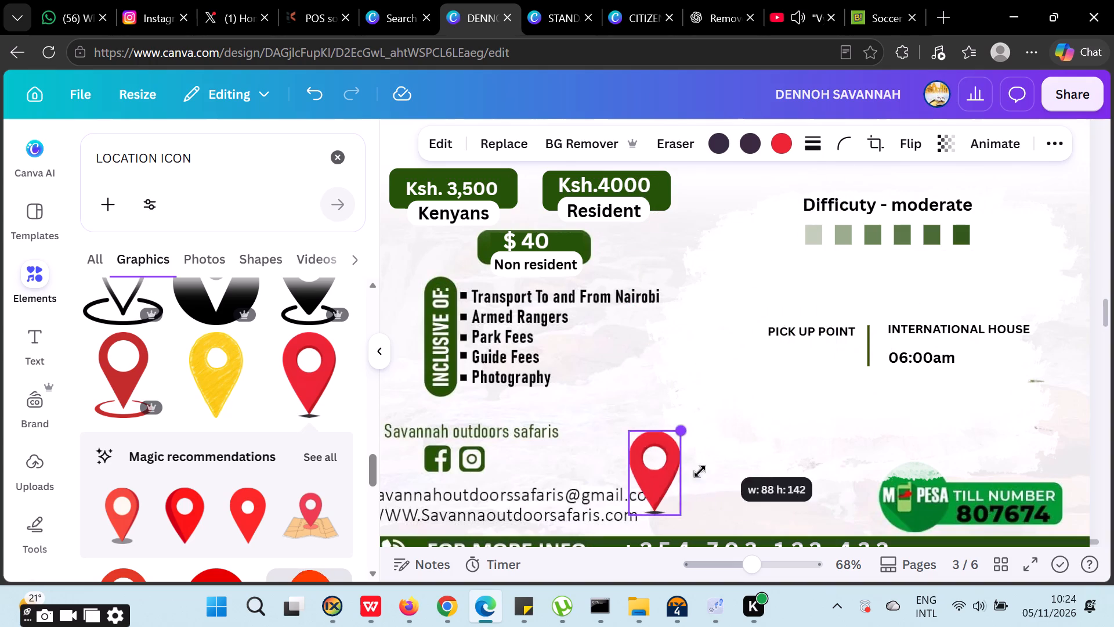
drag(700, 471, 660, 500)
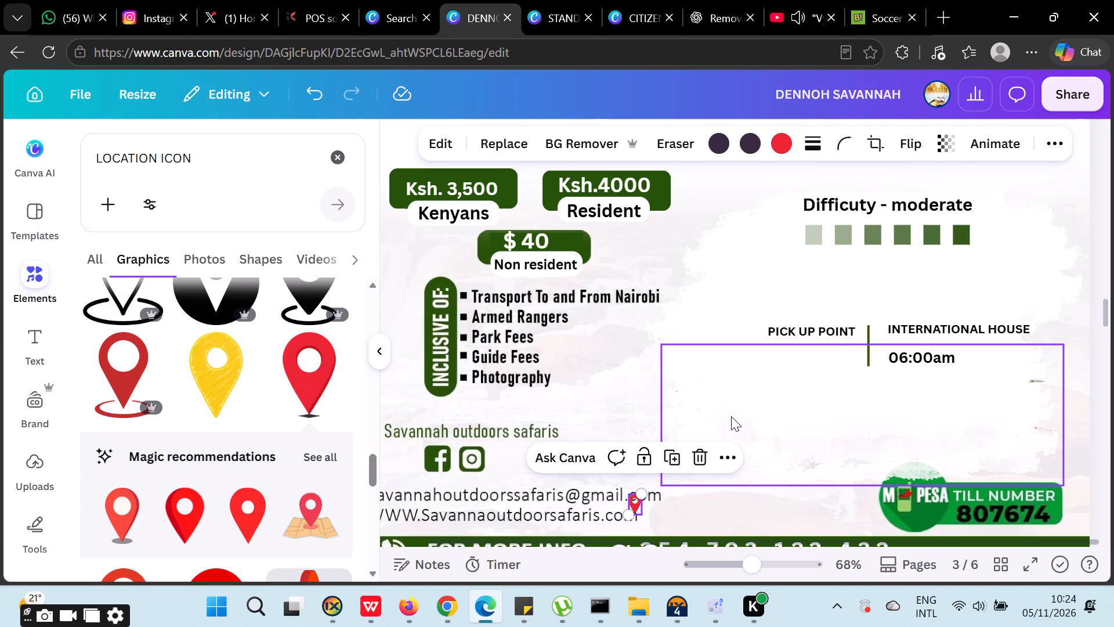
click(701, 501)
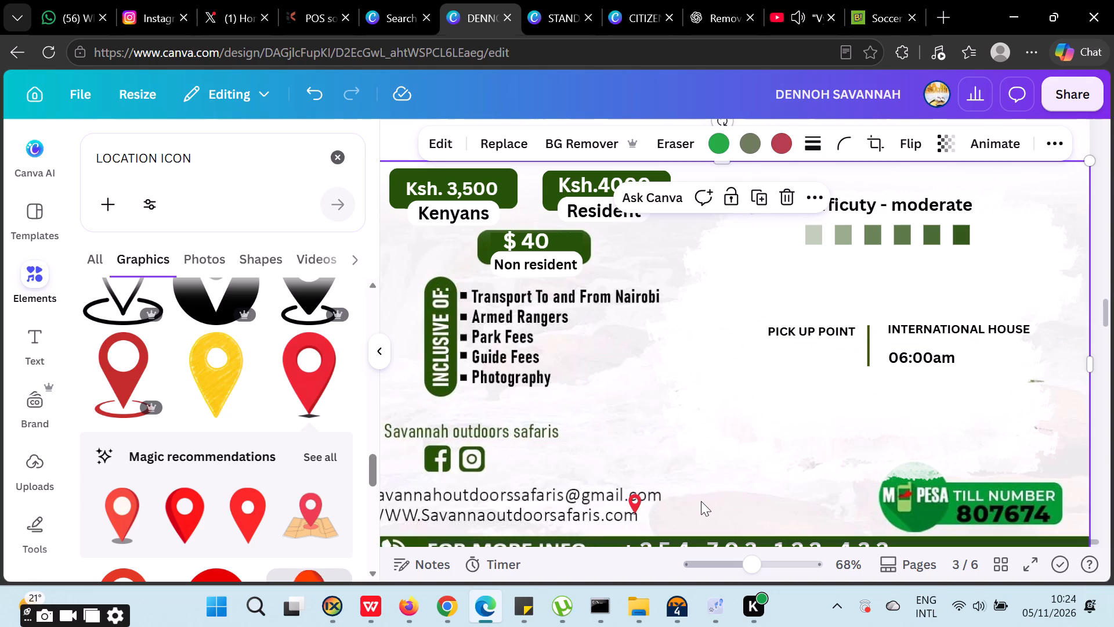
drag(635, 506, 877, 340)
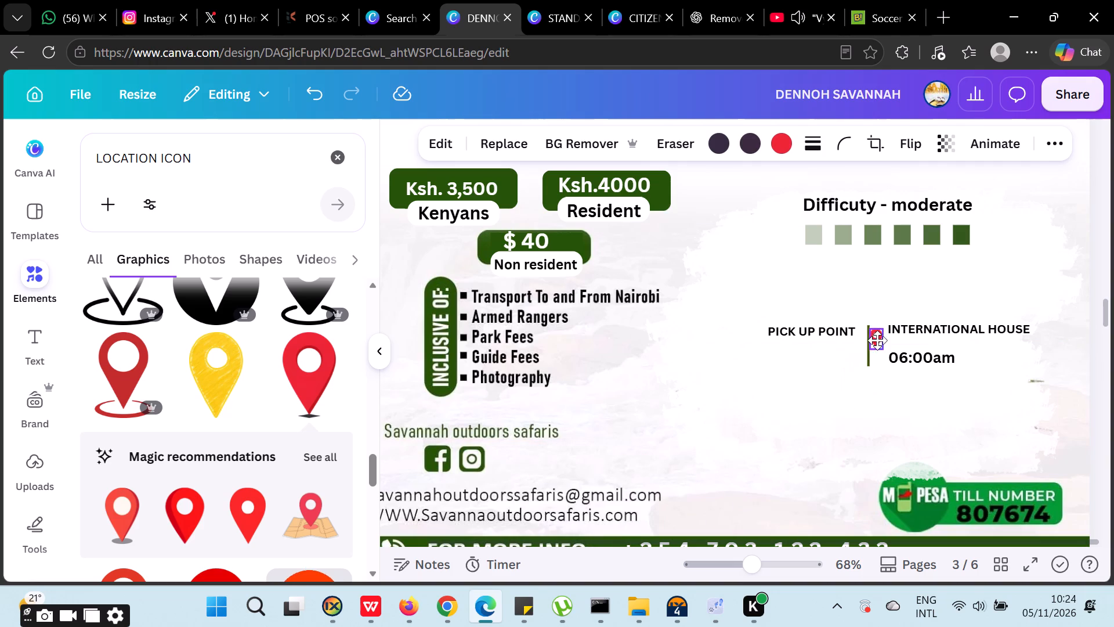
drag(877, 340, 878, 327)
click(1029, 360)
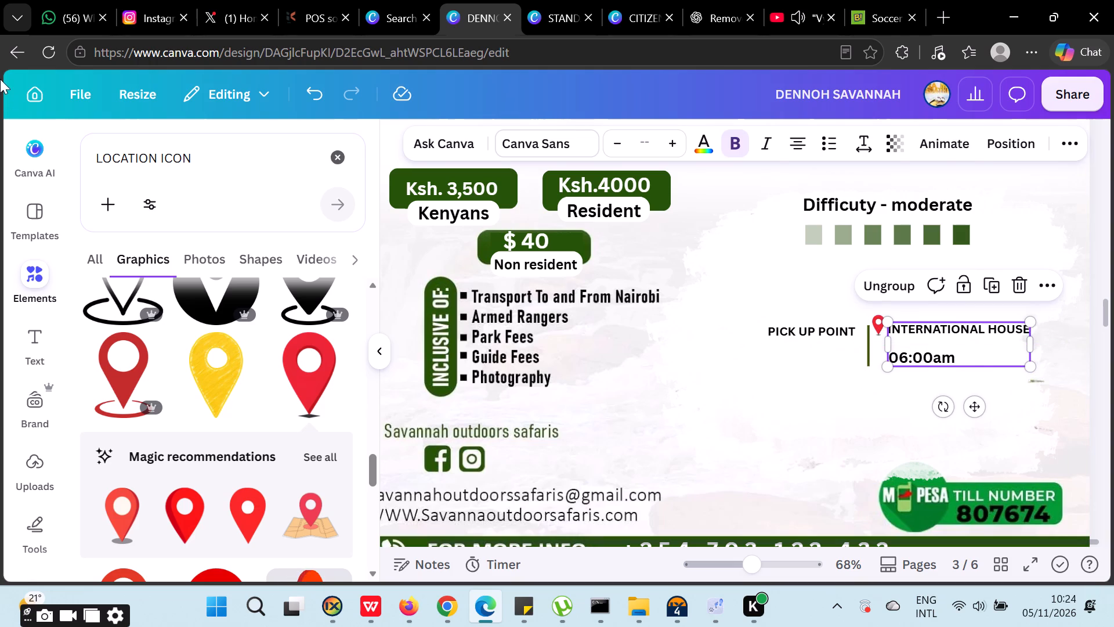
Search the graphics for "TIME ICON" and add the round black-outlined clock with tick marks.
triple_click(149, 161)
text(TIME ICON)
key(Return)
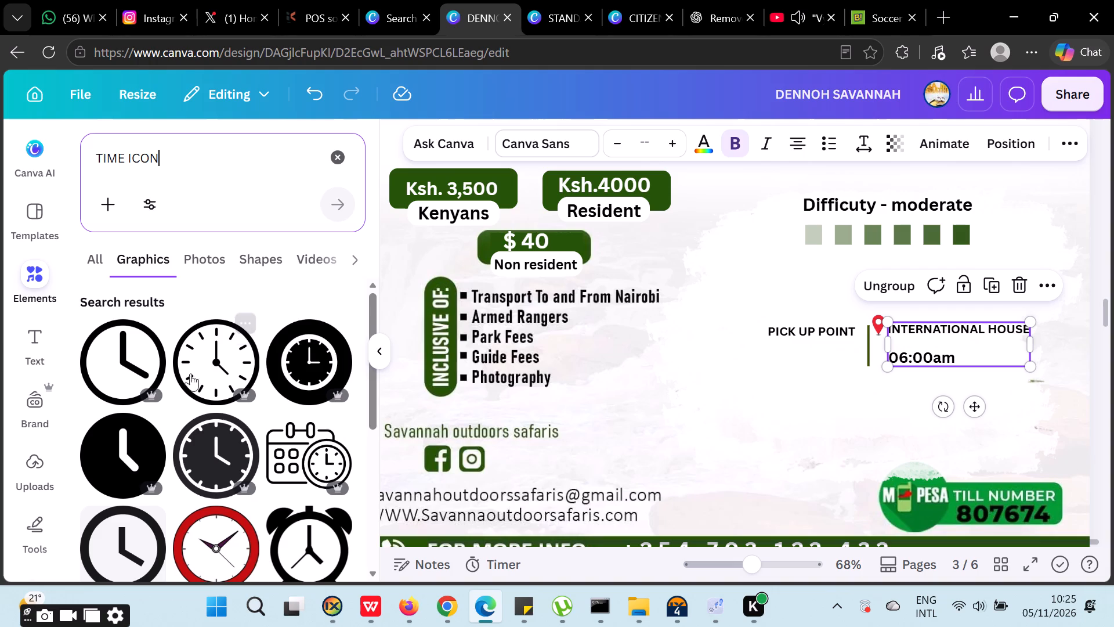
scroll(222, 360, down, 2)
scroll(223, 358, up, 2)
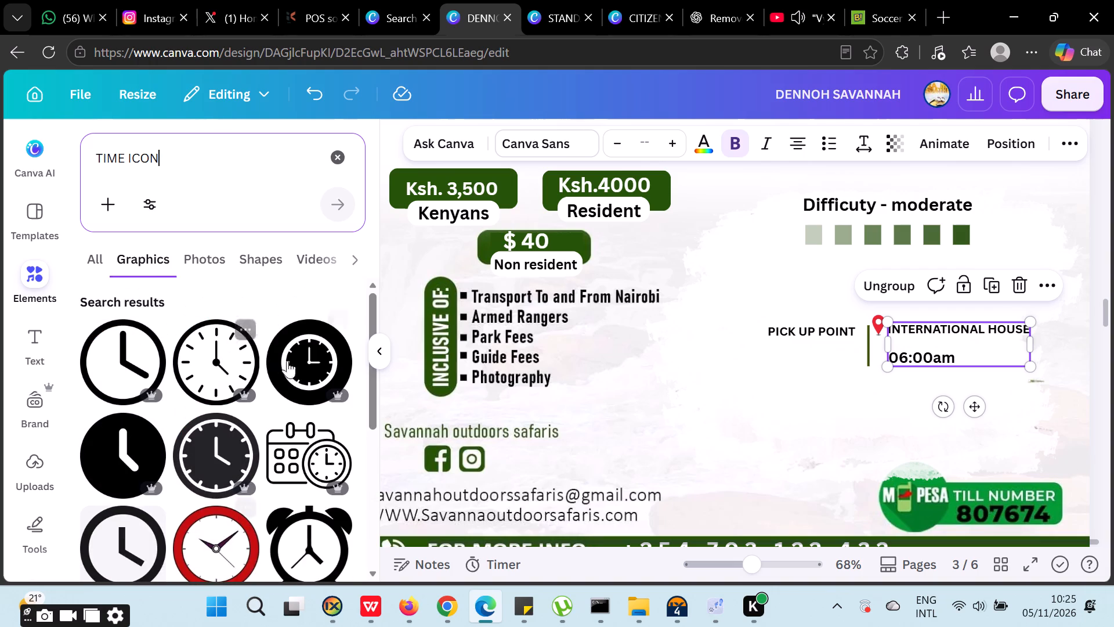
click(212, 369)
Shrink the clock graphic to a tiny icon and place it between the vertical line and "06:00am".
drag(792, 211, 851, 404)
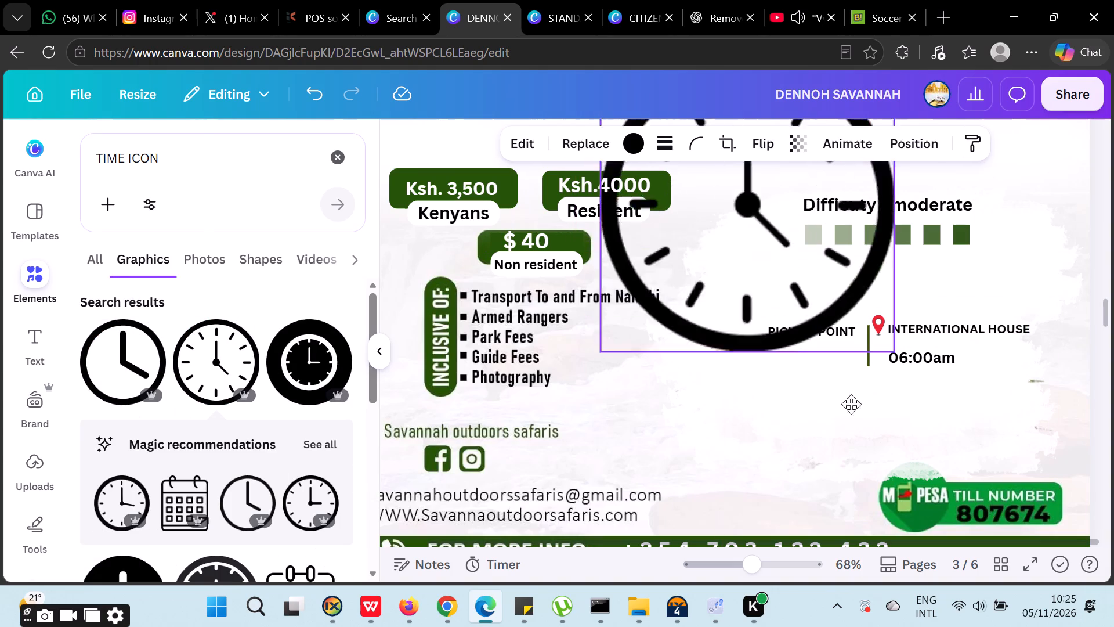
drag(851, 404, 856, 424)
drag(931, 455, 669, 224)
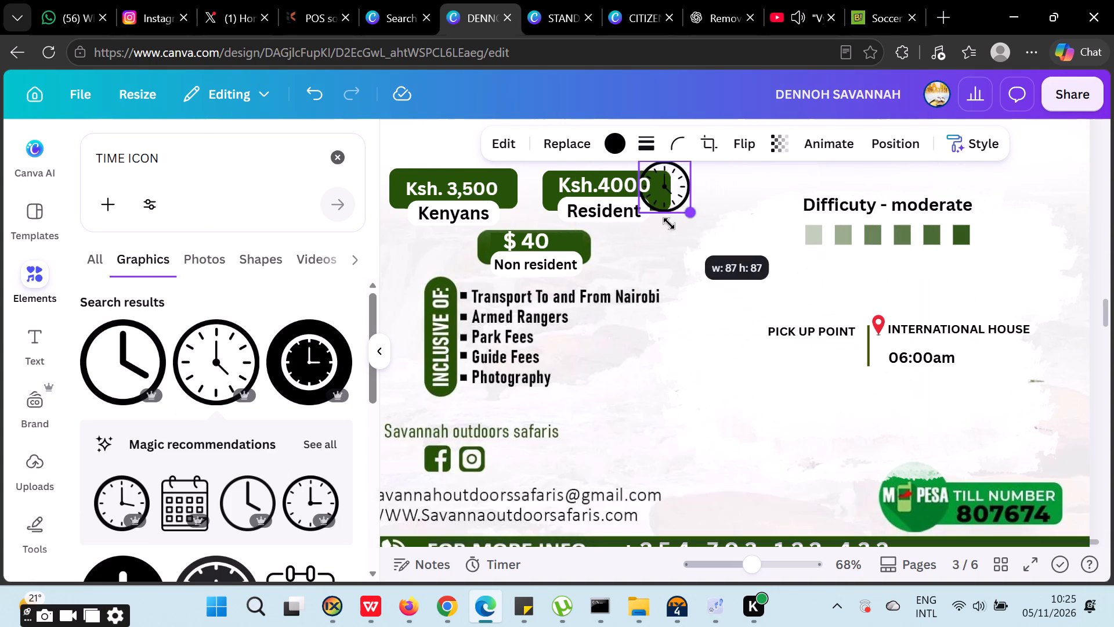
drag(669, 224, 667, 224)
drag(666, 191, 906, 363)
ctrl+scroll(941, 342, up, 2)
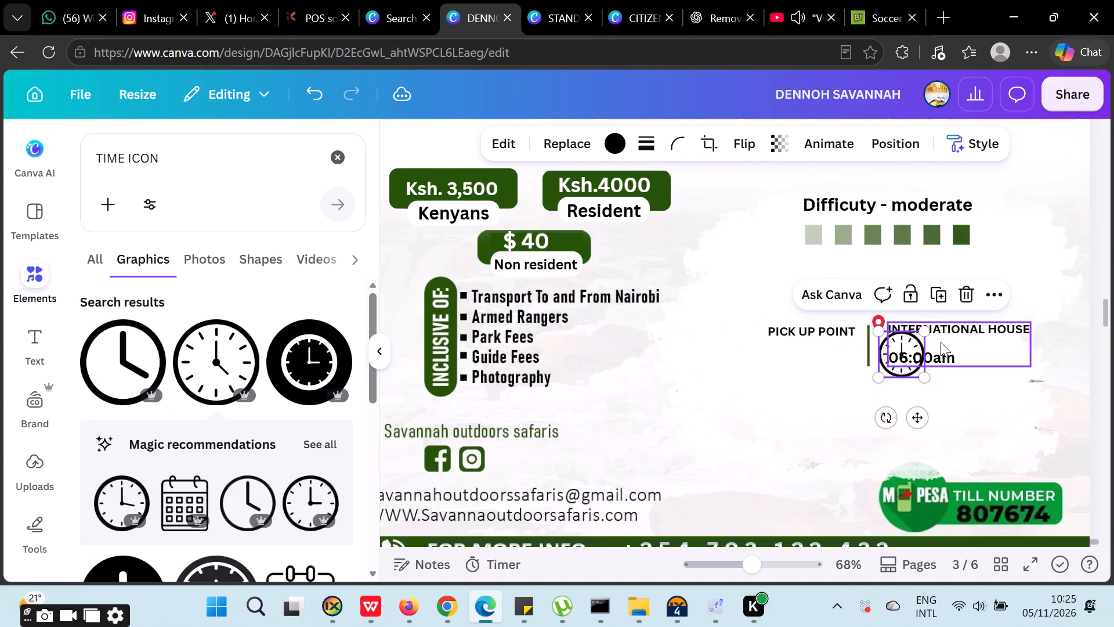
ctrl+scroll(941, 342, up, 8)
drag(895, 316, 894, 318)
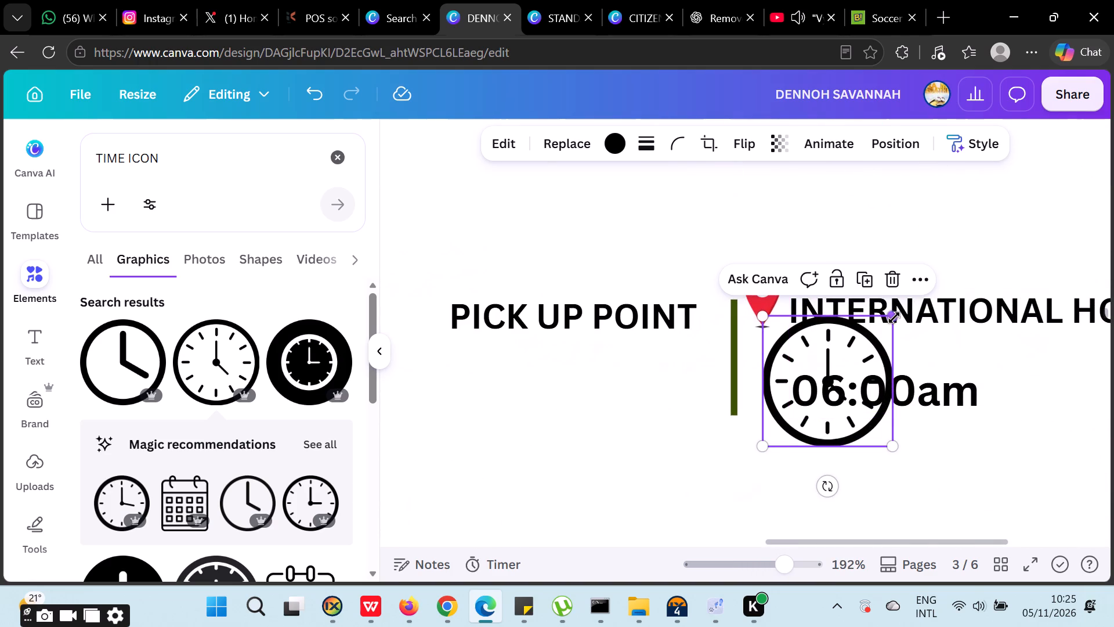
drag(894, 318, 805, 413)
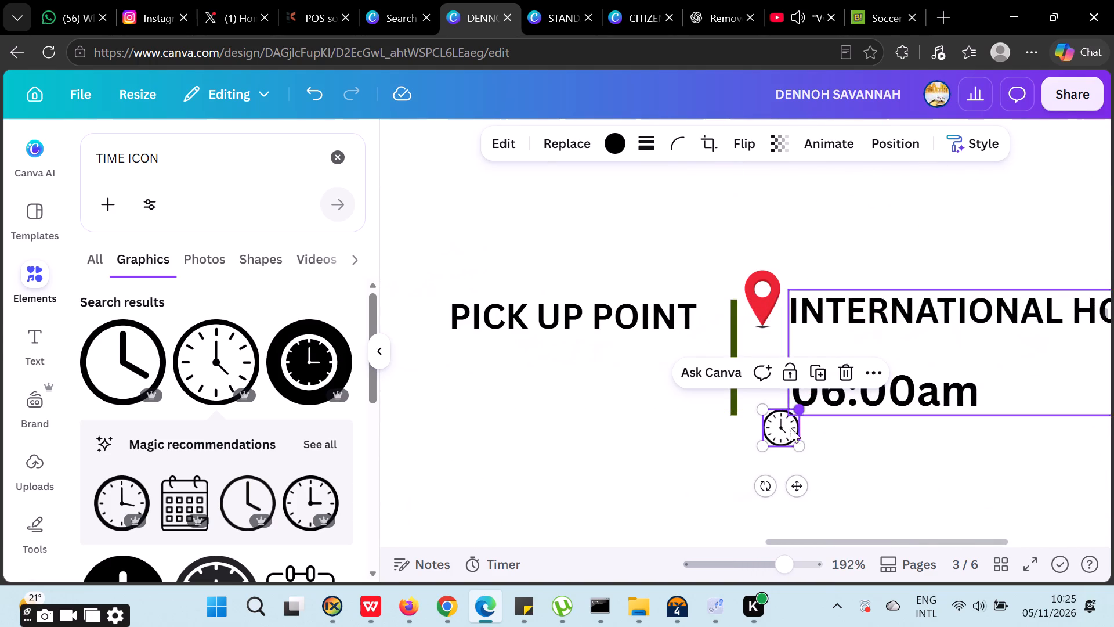
drag(781, 435, 766, 401)
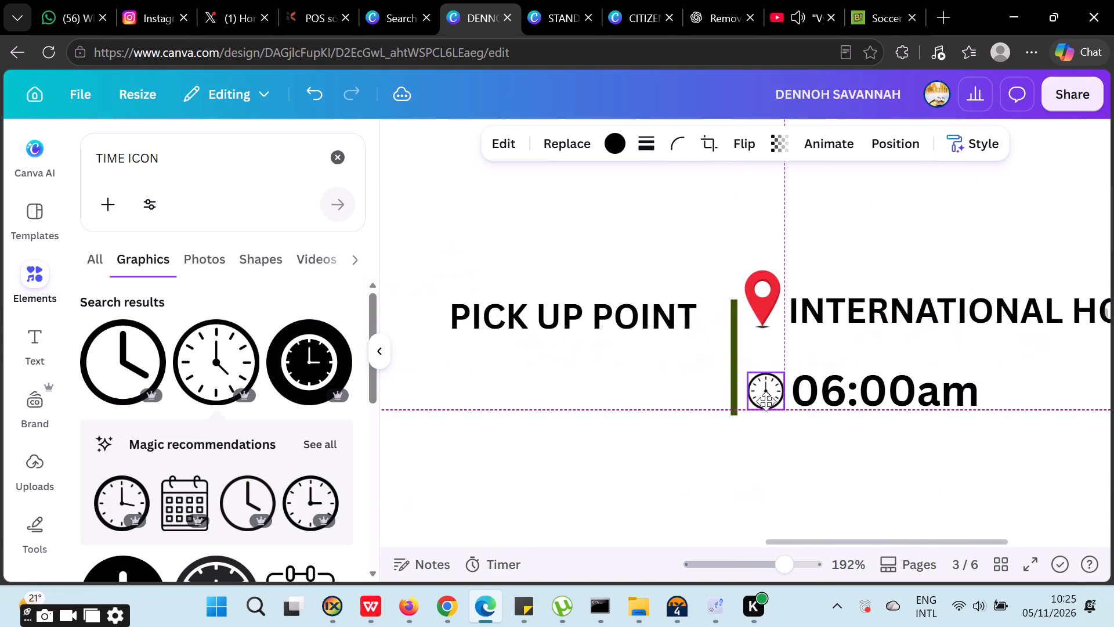
drag(766, 401, 766, 399)
click(779, 373)
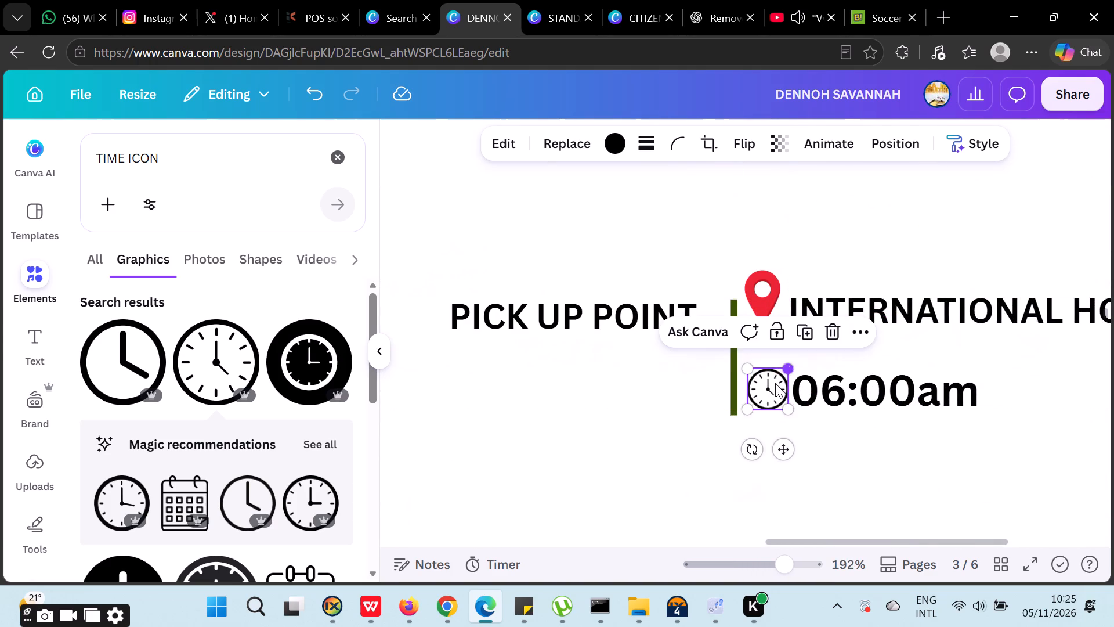
drag(769, 391, 769, 398)
Shrink the red location pin to about 17 by 27 and centre it directly above the clock icon.
click(766, 274)
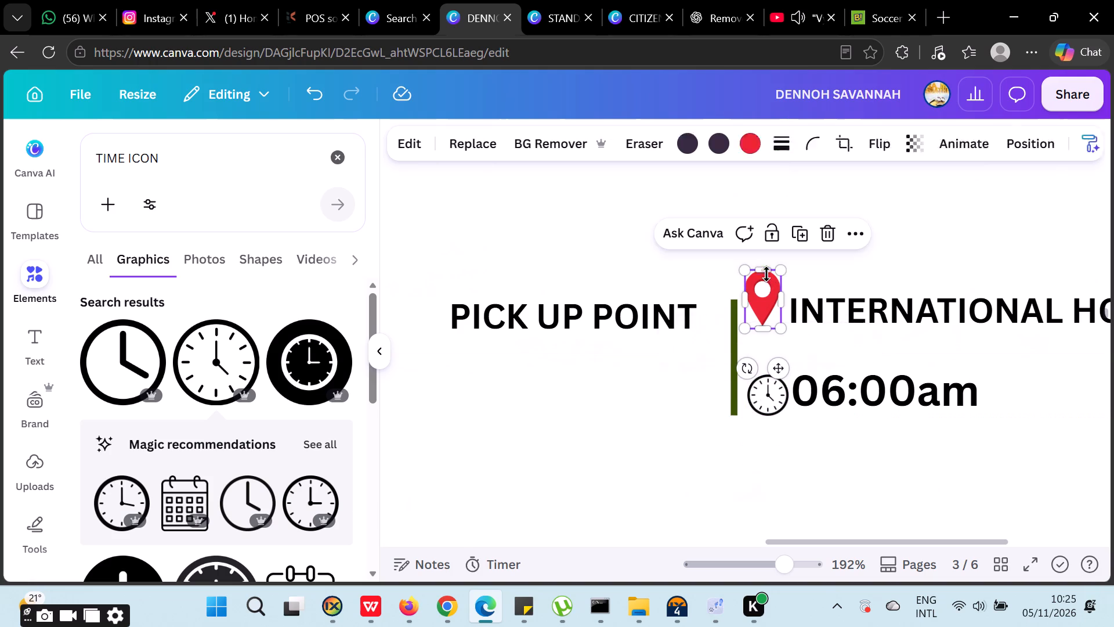
drag(784, 271, 772, 282)
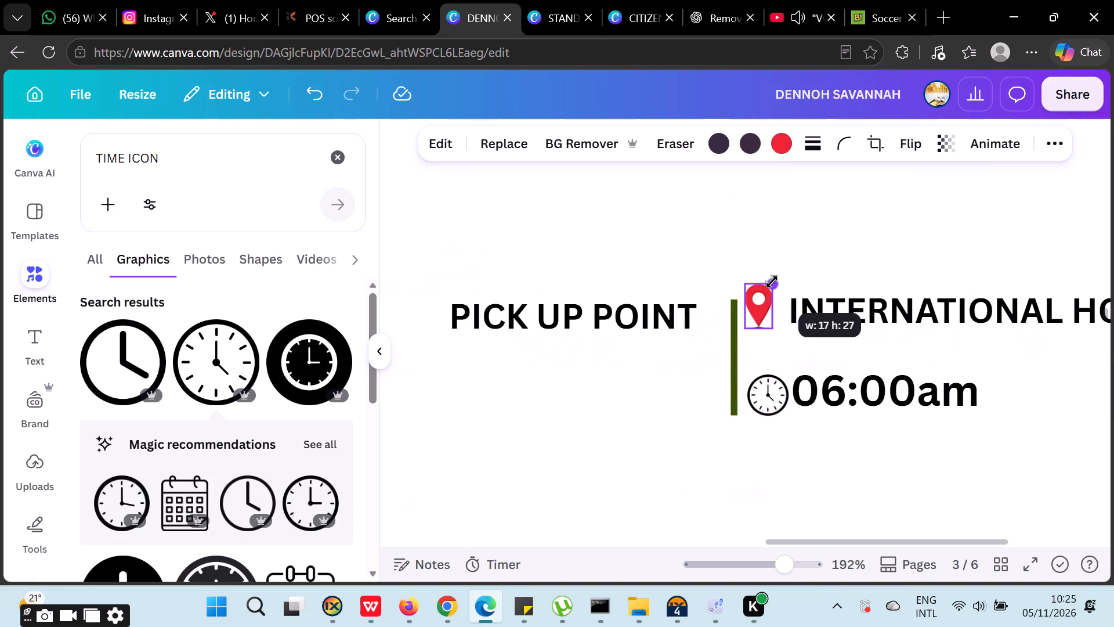
drag(772, 282, 770, 281)
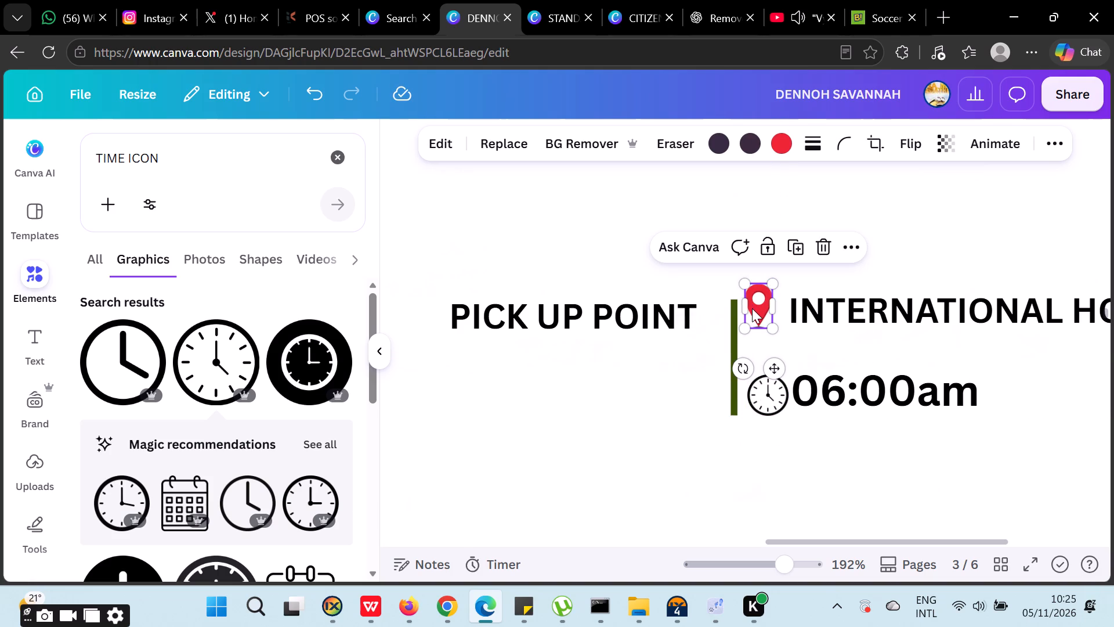
drag(755, 308, 764, 309)
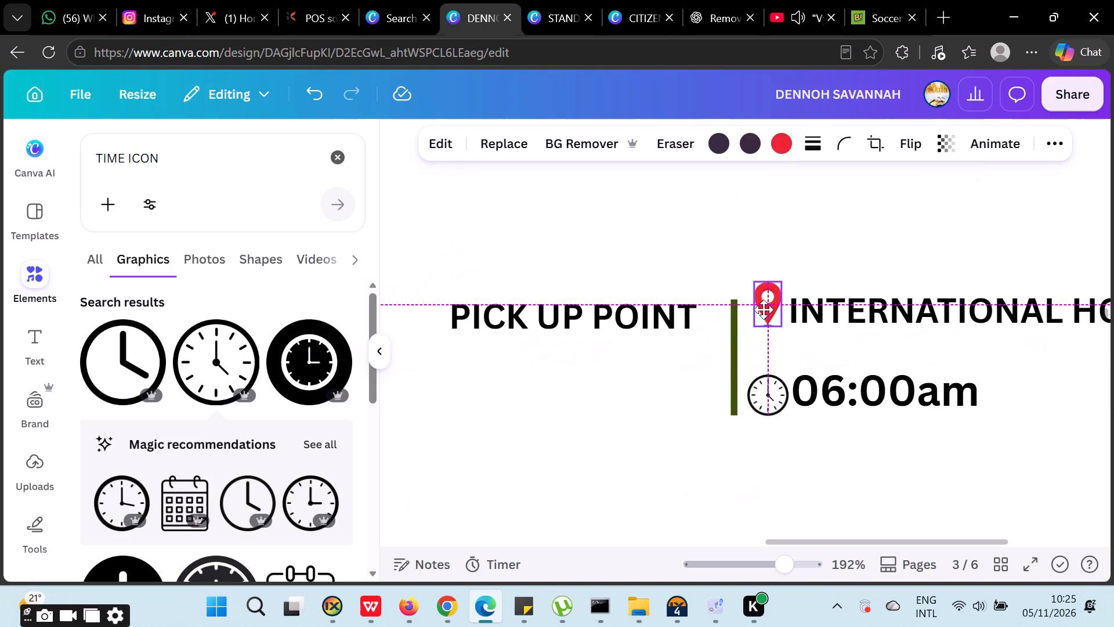
drag(764, 309, 765, 311)
Nudge the "INTERNATIONAL HOUSE" and "06:00am" text group slightly right and down, giving the two icons more room.
click(823, 309)
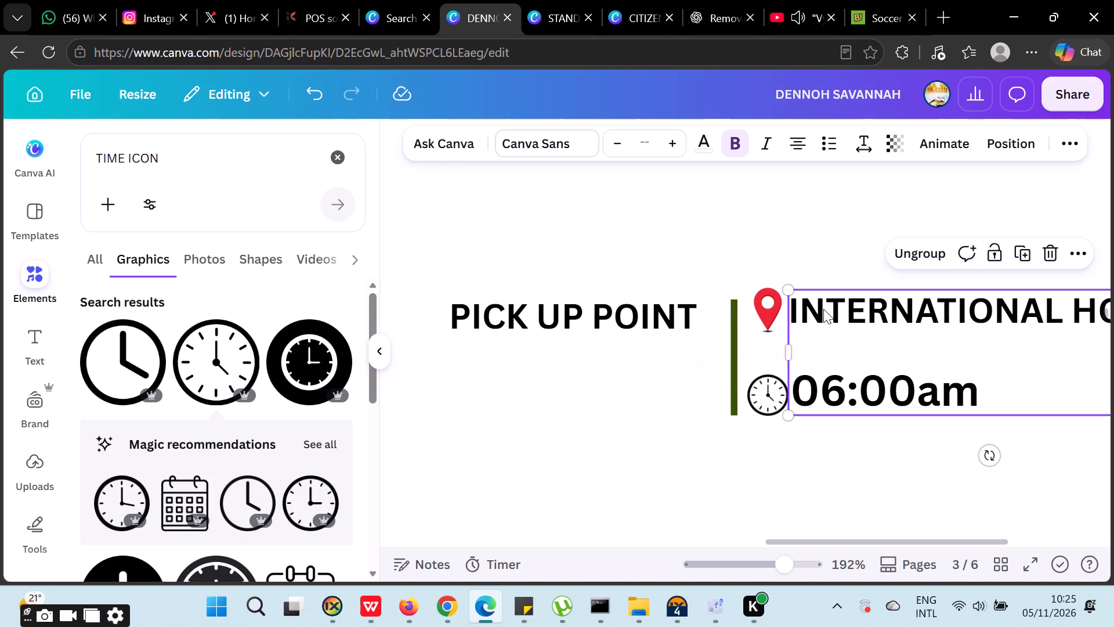
key(Right)
key(Right)
key(Right)
key(Right)
key(Right)
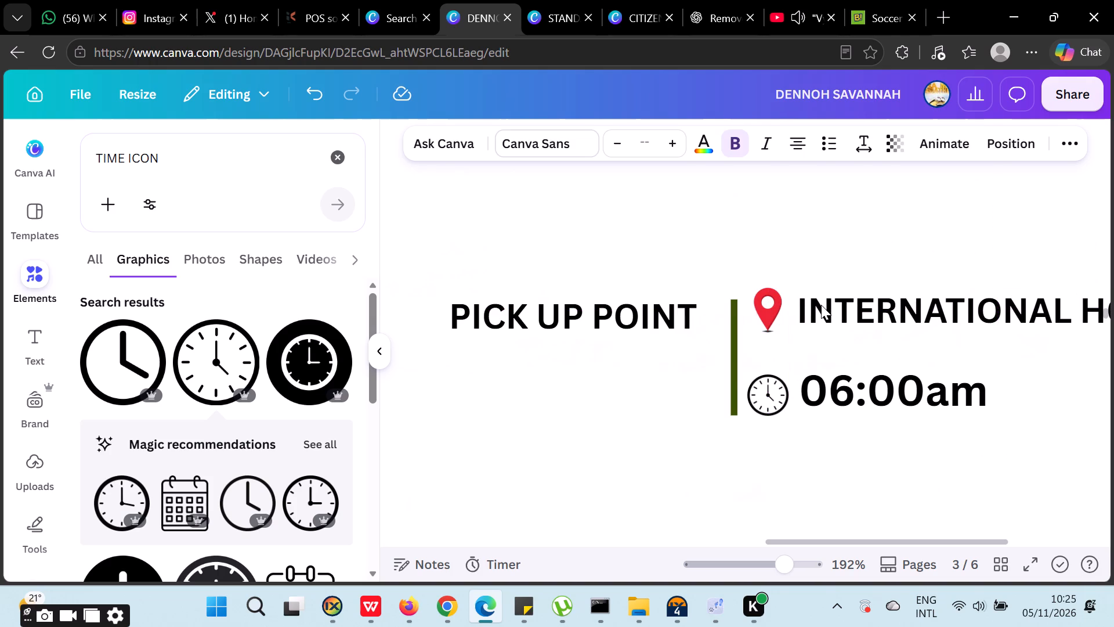
key(Down)
ctrl+scroll(635, 313, down, 5)
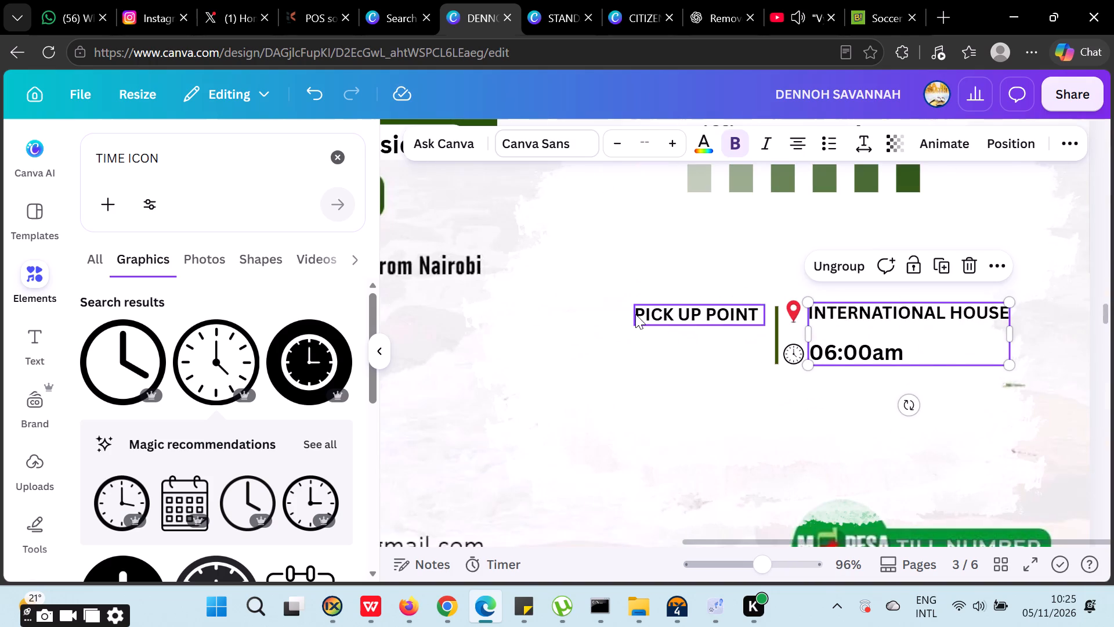
ctrl+scroll(635, 313, down, 1)
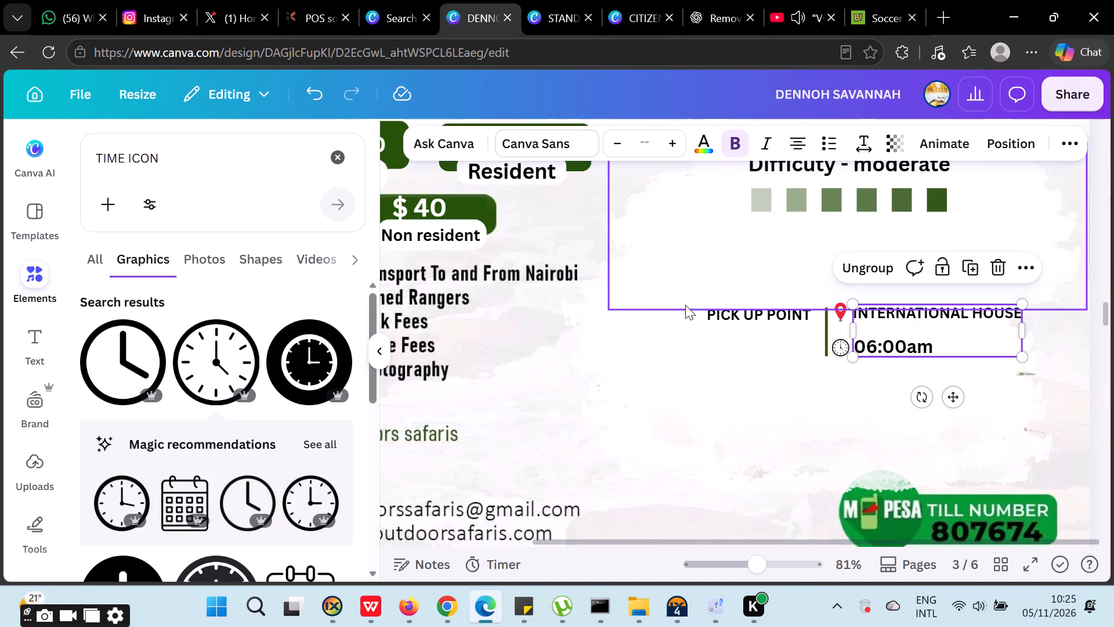
ctrl+scroll(672, 304, down, 2)
click(1059, 342)
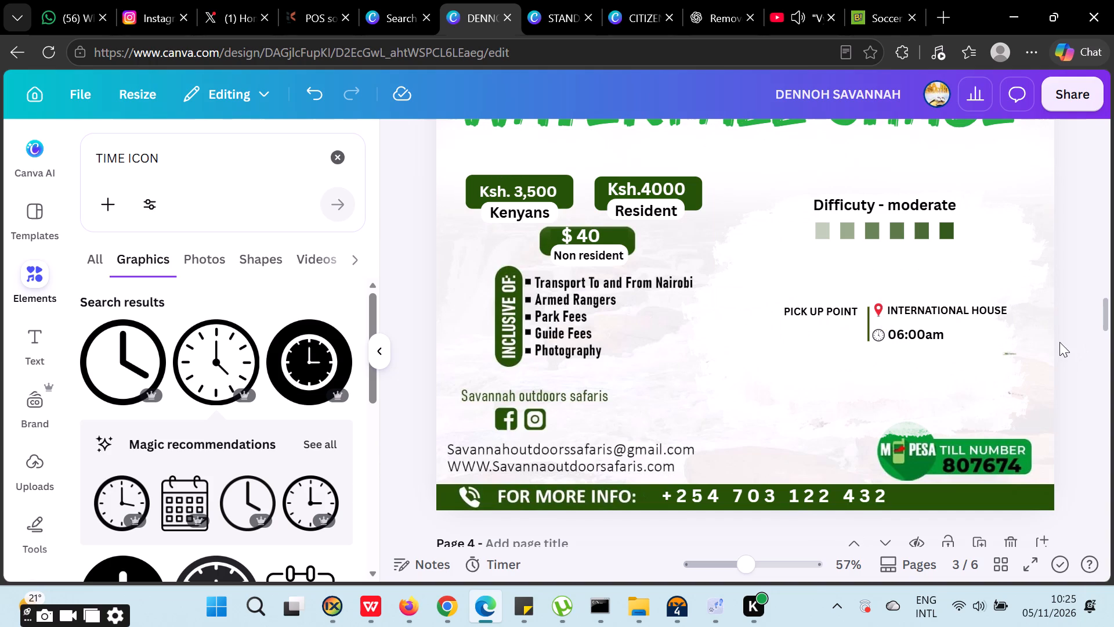
click(1059, 342)
Search the graphics for "TRAVEL".
triple_click(190, 160)
text(TRAVEL)
key(Return)
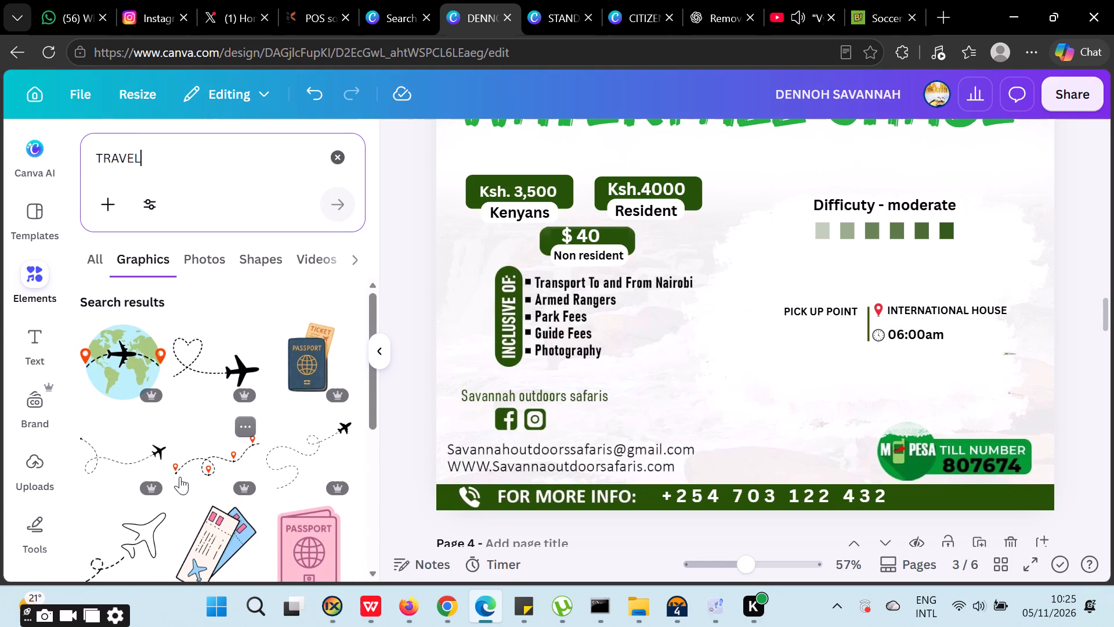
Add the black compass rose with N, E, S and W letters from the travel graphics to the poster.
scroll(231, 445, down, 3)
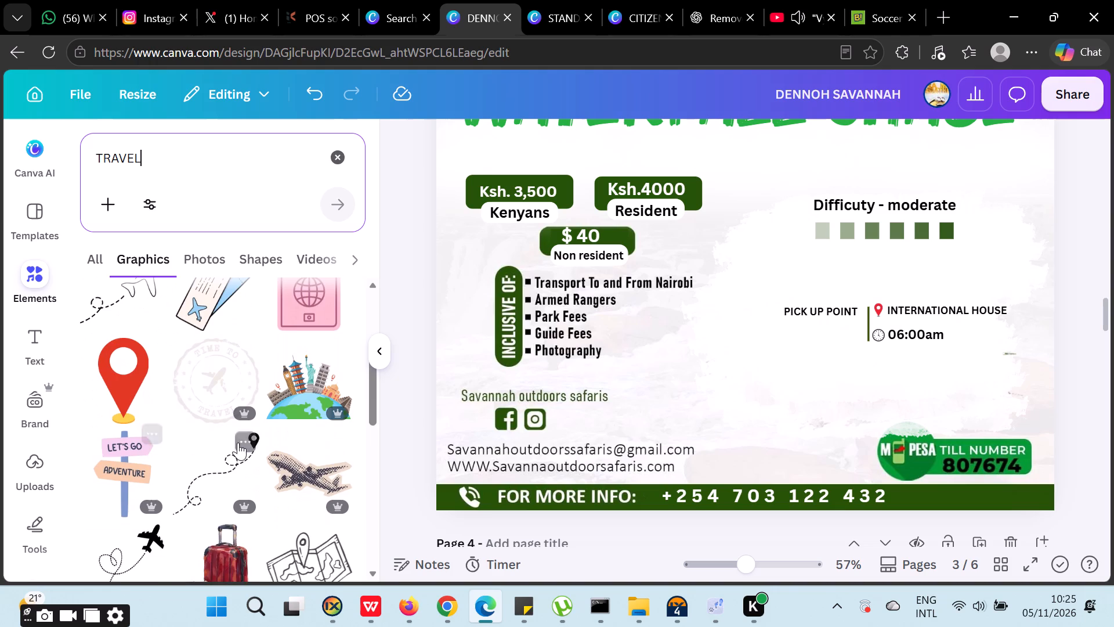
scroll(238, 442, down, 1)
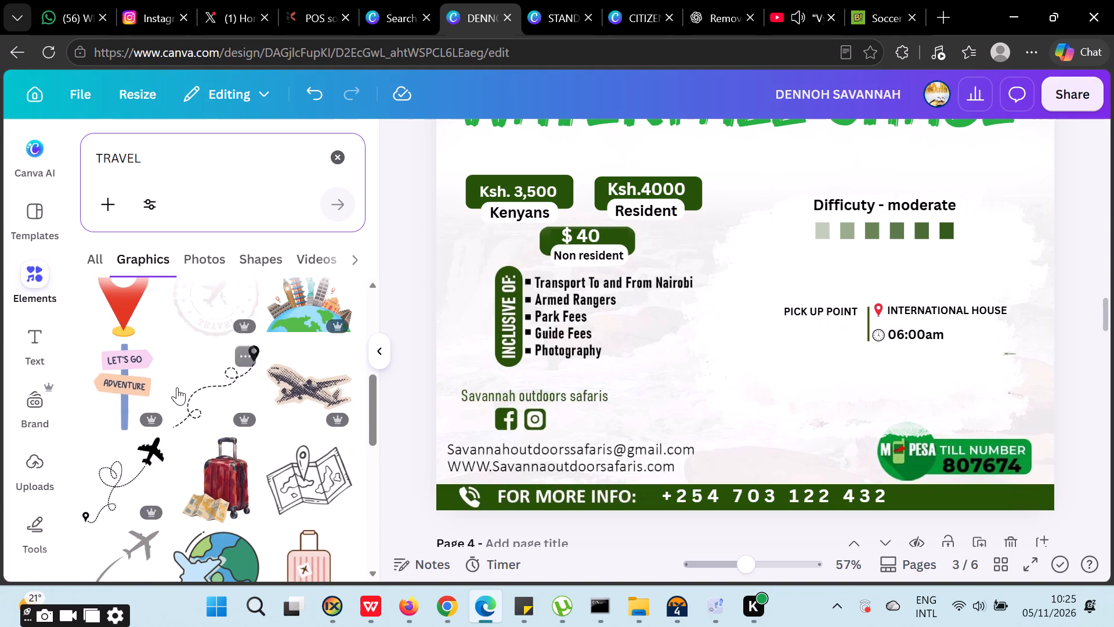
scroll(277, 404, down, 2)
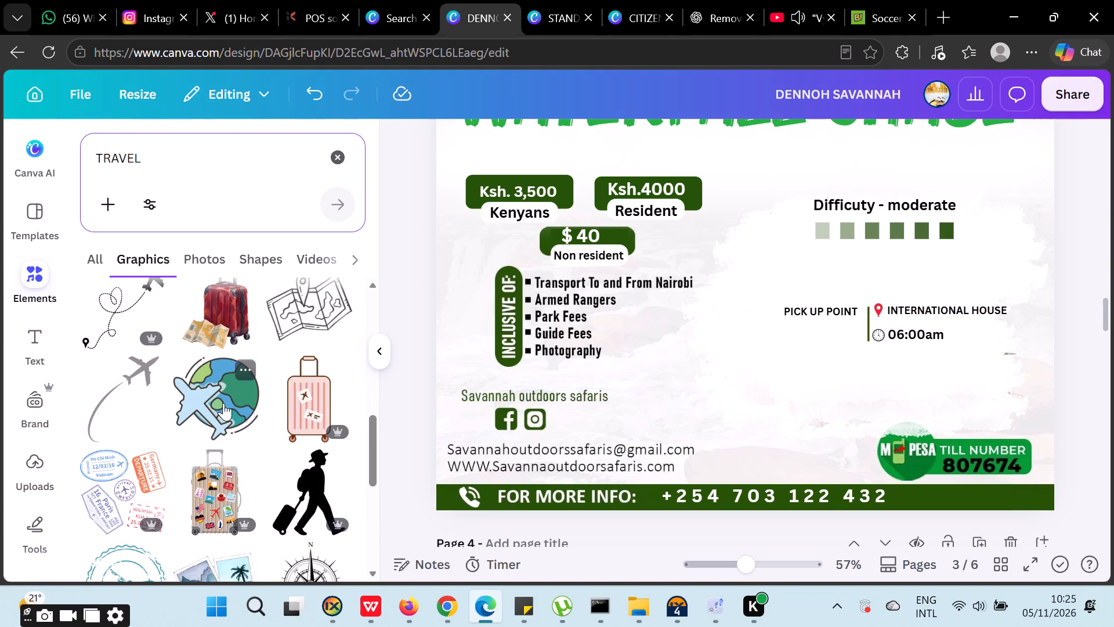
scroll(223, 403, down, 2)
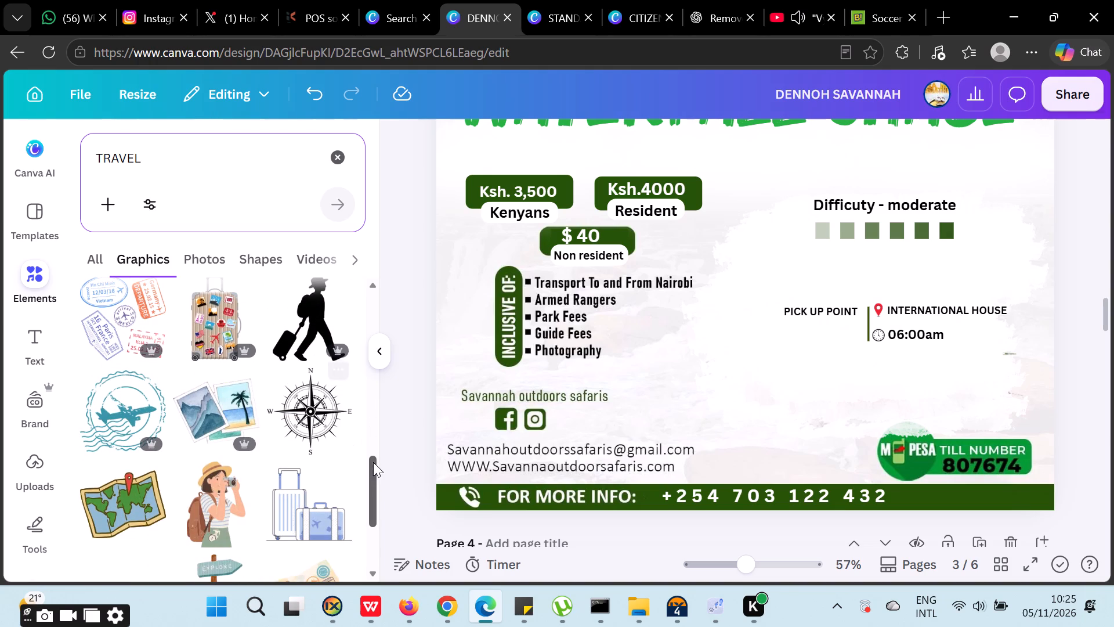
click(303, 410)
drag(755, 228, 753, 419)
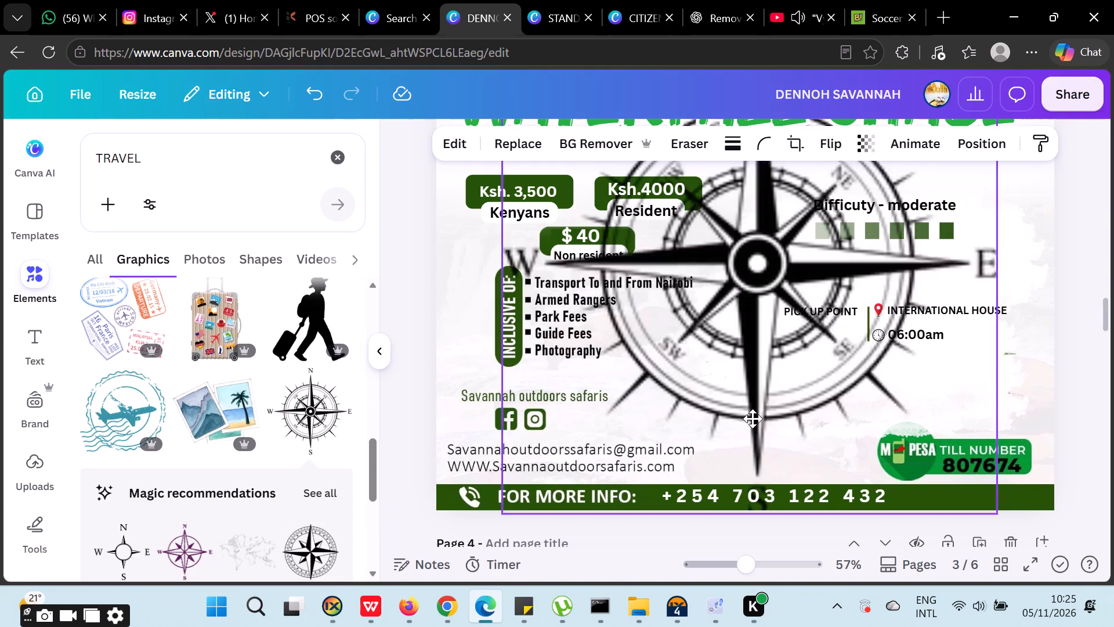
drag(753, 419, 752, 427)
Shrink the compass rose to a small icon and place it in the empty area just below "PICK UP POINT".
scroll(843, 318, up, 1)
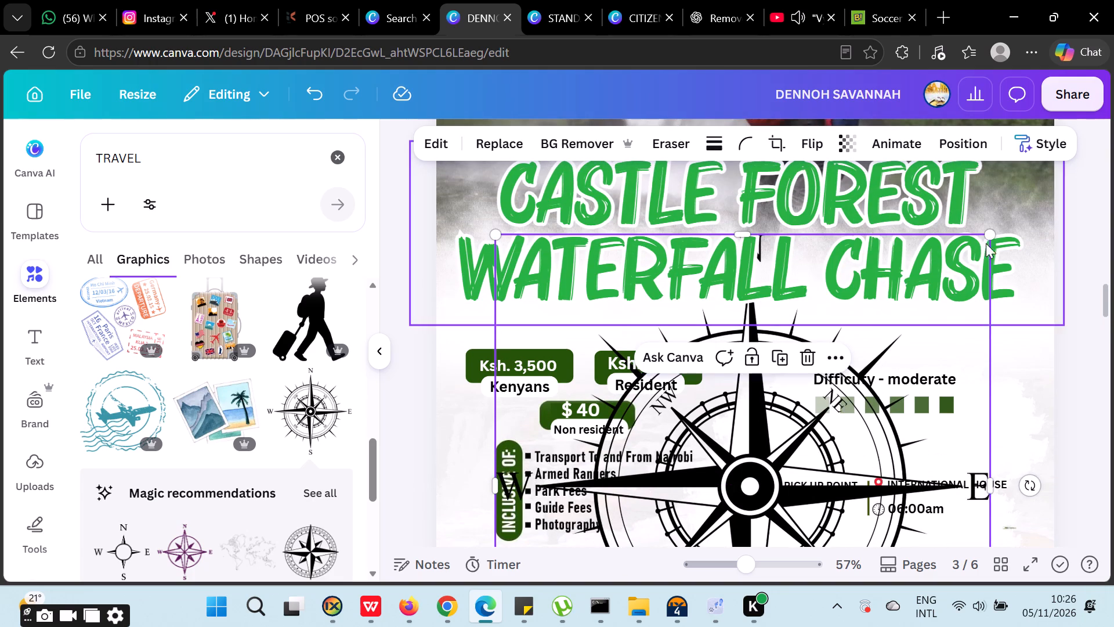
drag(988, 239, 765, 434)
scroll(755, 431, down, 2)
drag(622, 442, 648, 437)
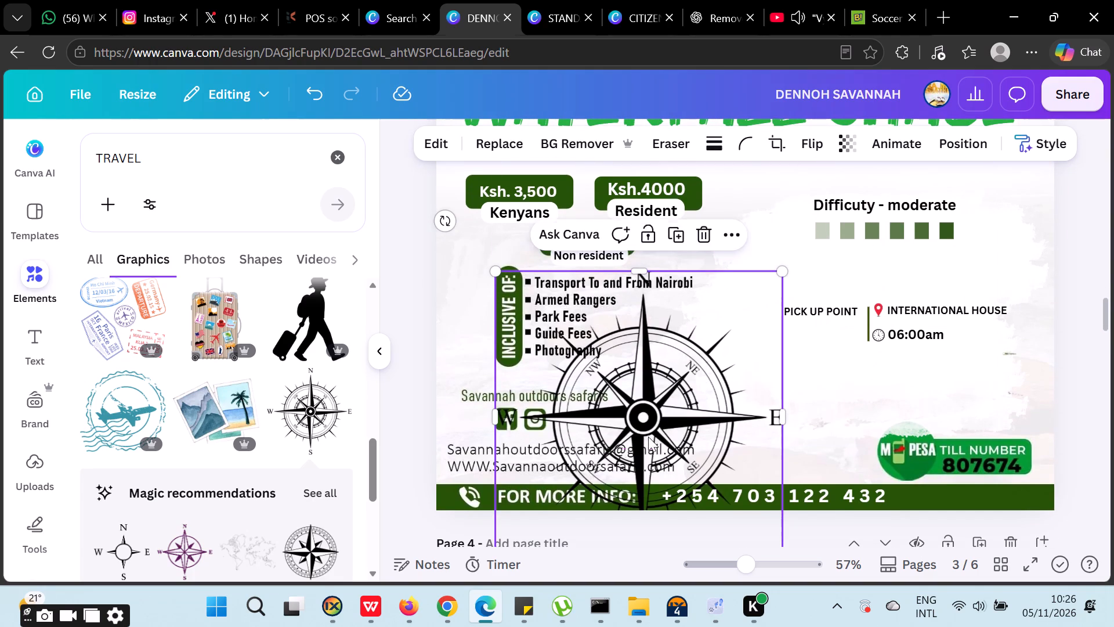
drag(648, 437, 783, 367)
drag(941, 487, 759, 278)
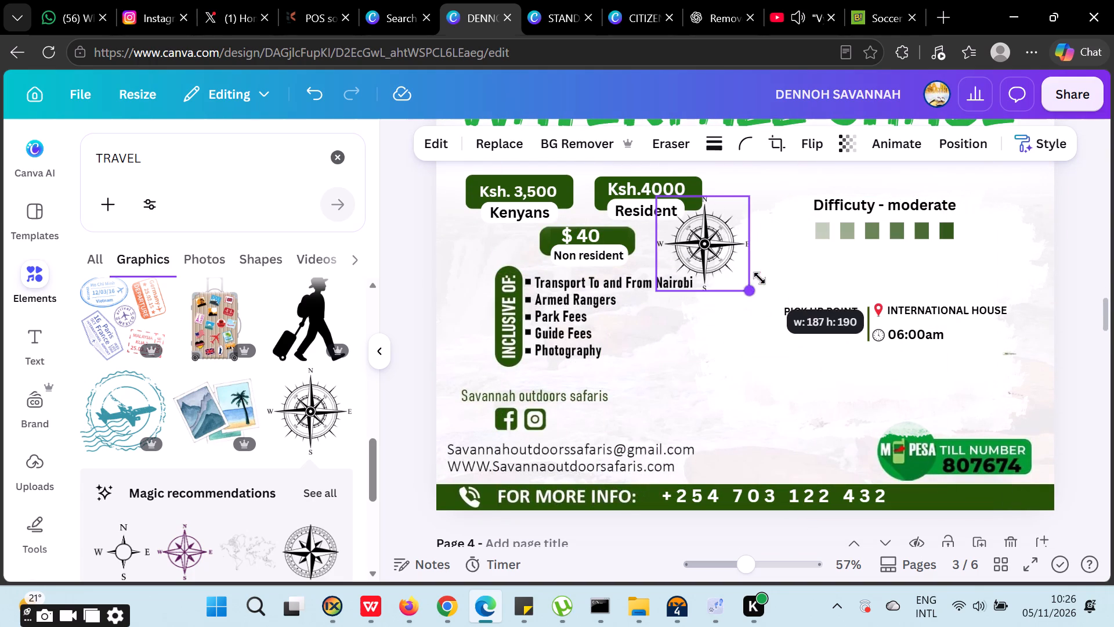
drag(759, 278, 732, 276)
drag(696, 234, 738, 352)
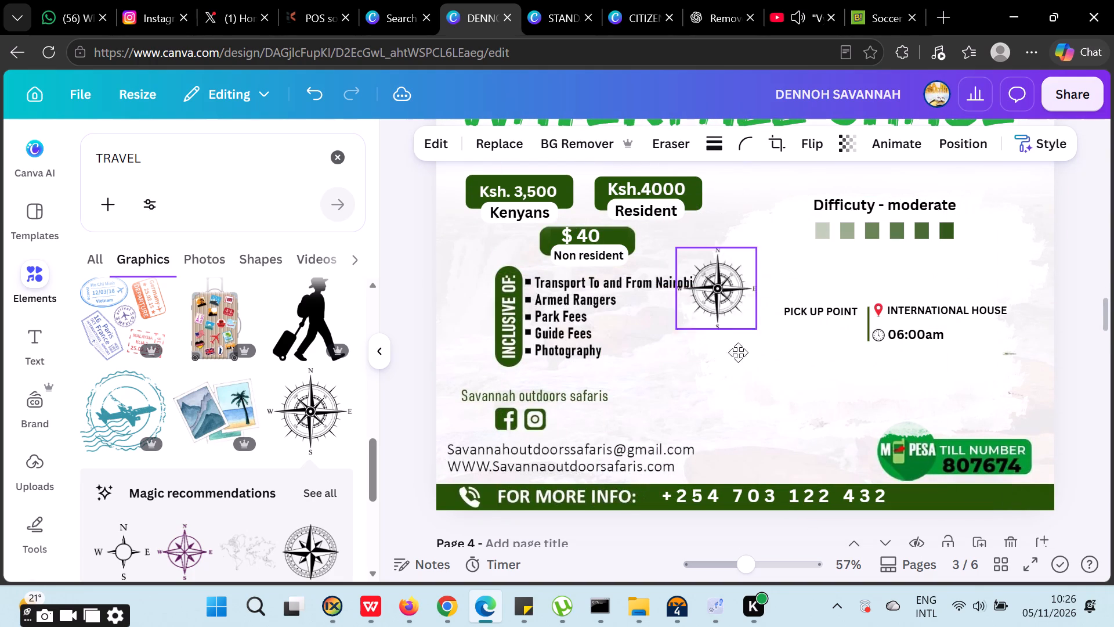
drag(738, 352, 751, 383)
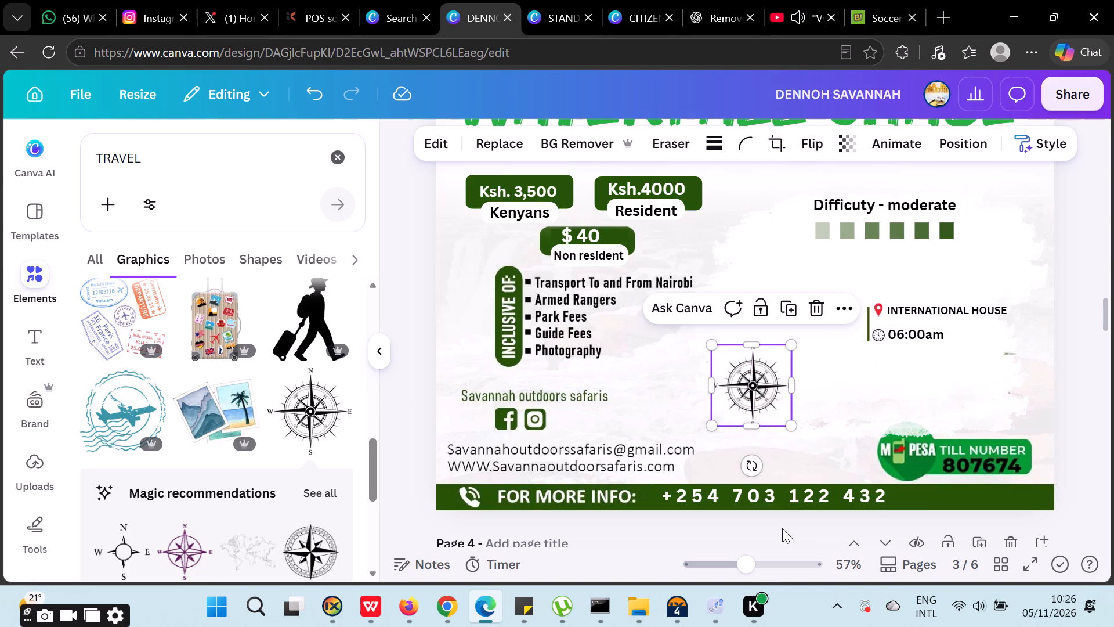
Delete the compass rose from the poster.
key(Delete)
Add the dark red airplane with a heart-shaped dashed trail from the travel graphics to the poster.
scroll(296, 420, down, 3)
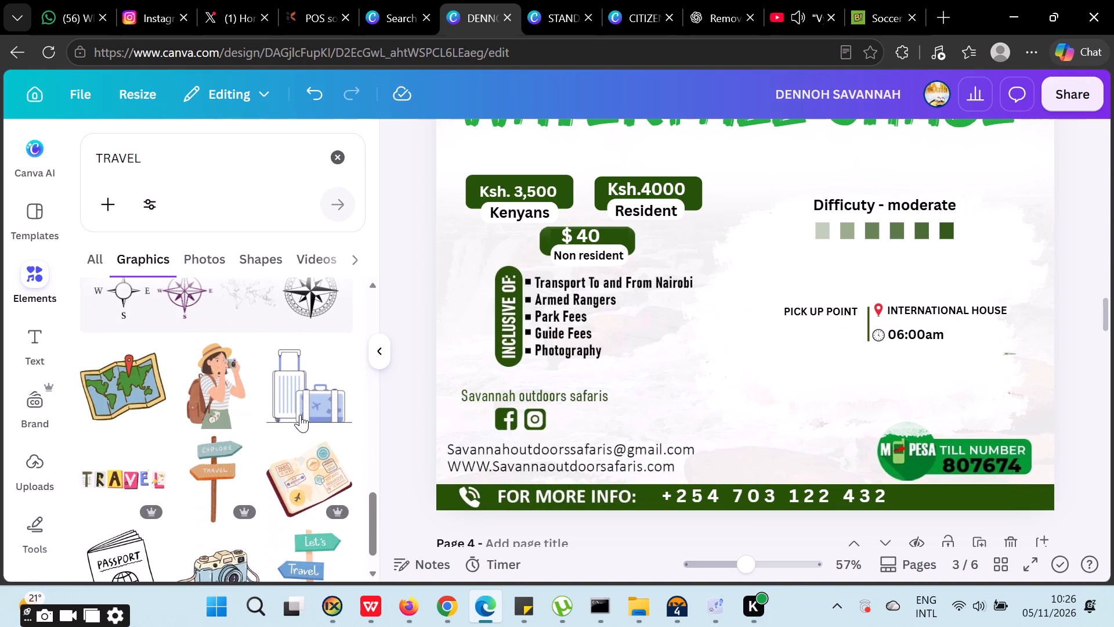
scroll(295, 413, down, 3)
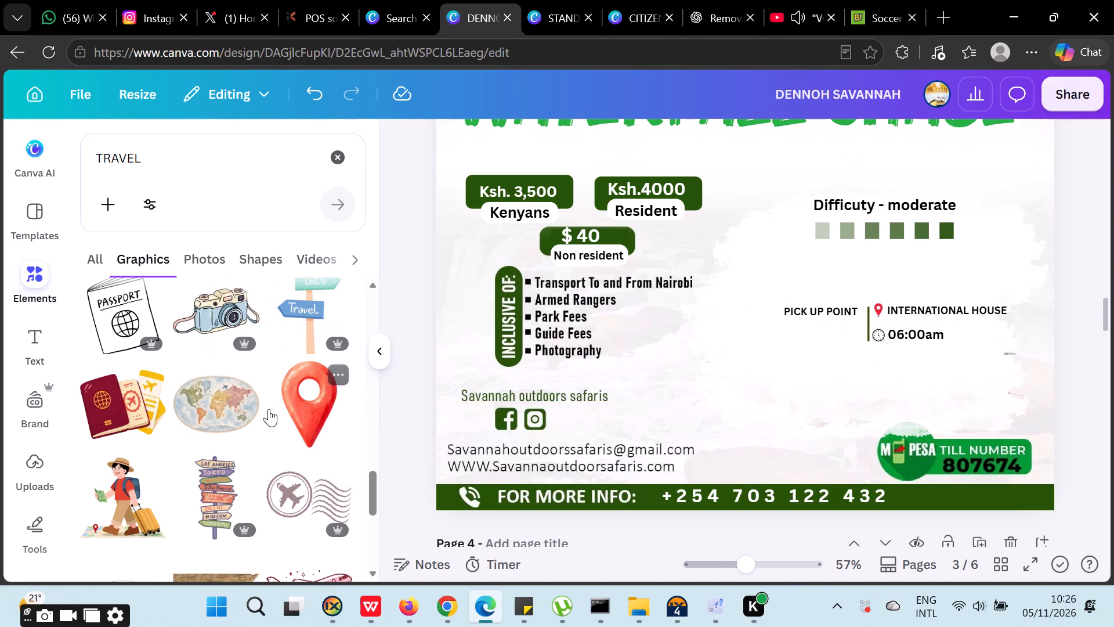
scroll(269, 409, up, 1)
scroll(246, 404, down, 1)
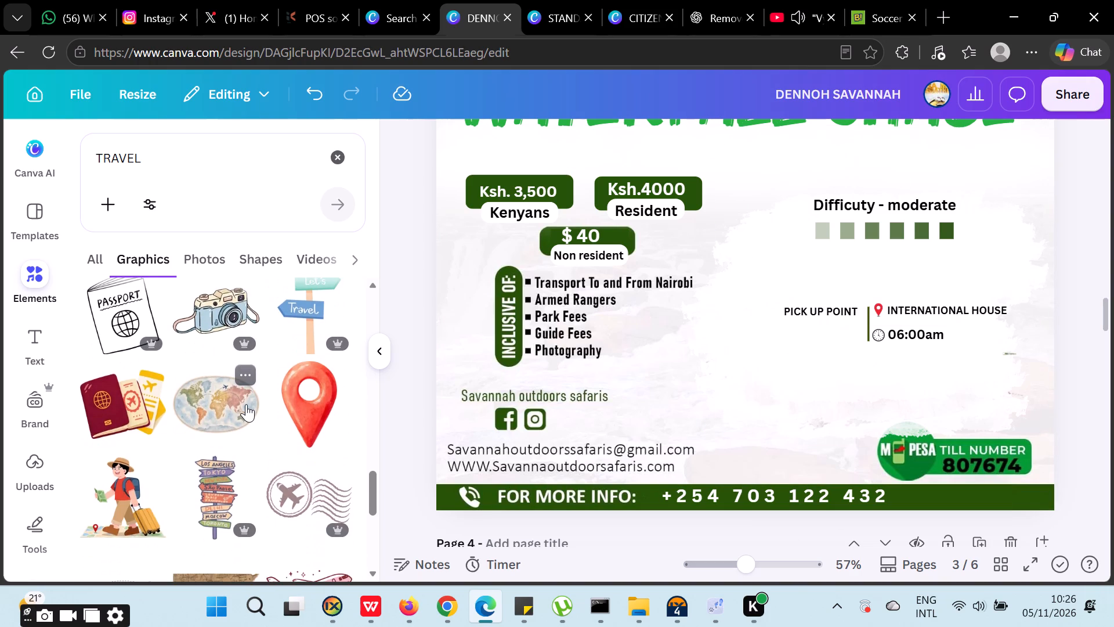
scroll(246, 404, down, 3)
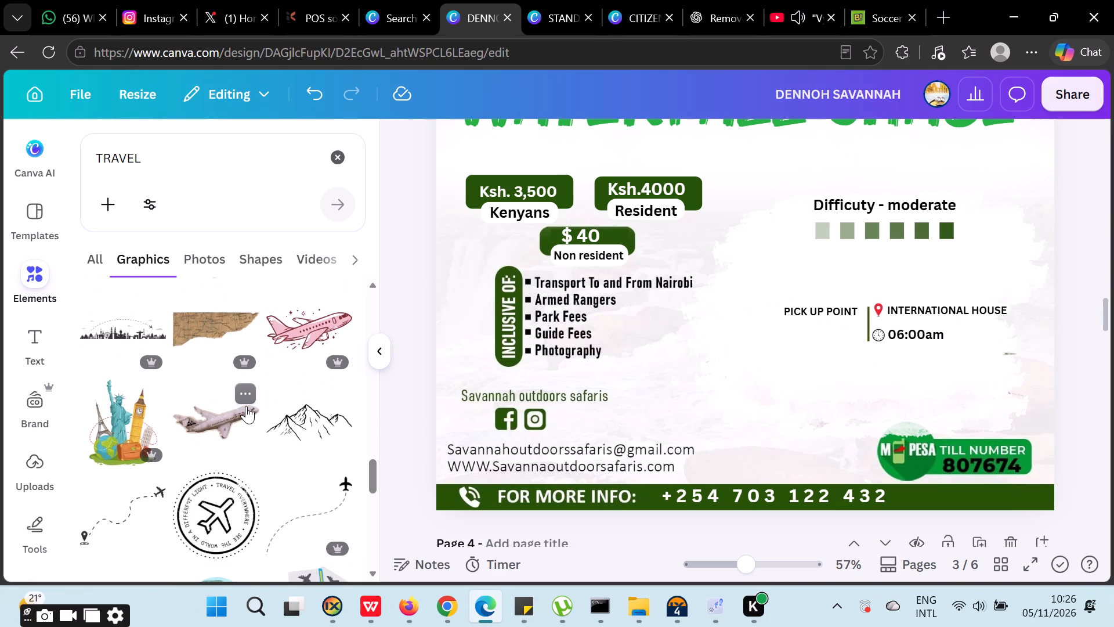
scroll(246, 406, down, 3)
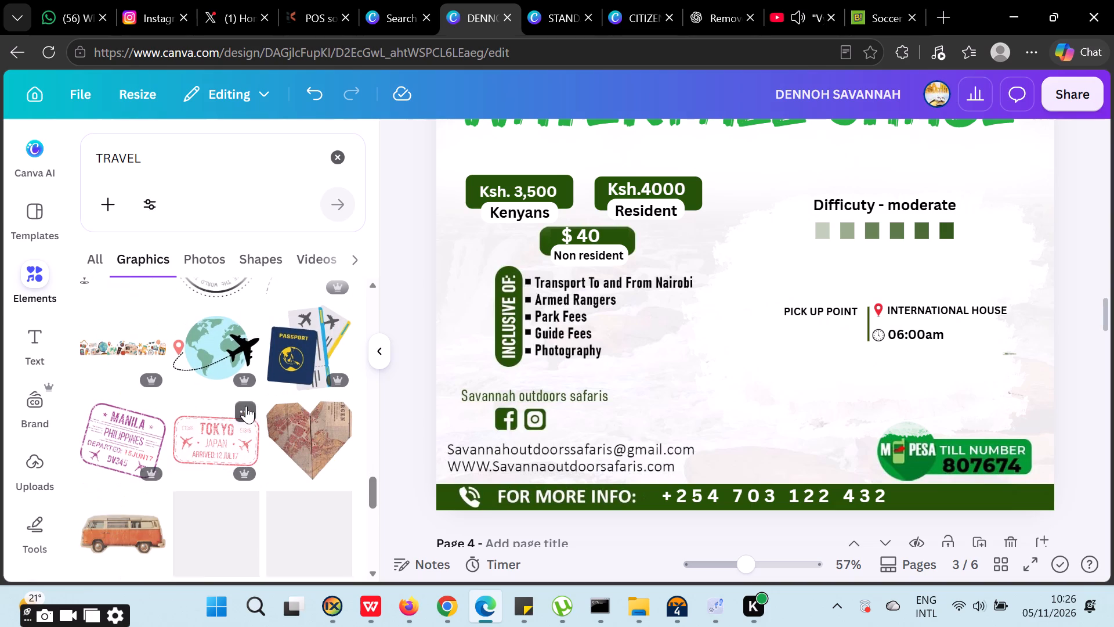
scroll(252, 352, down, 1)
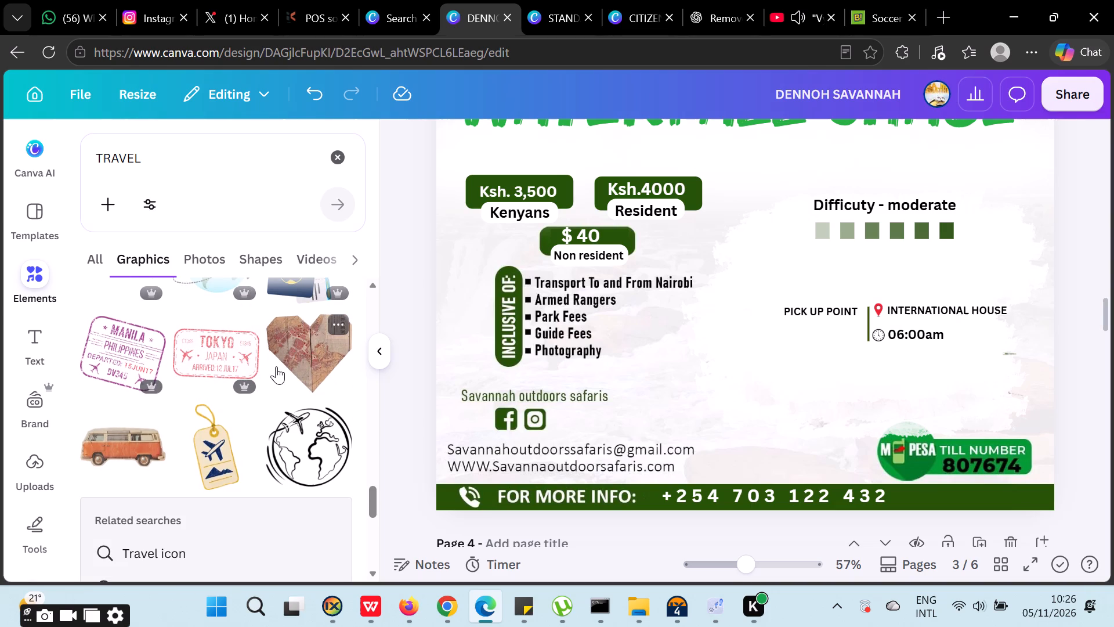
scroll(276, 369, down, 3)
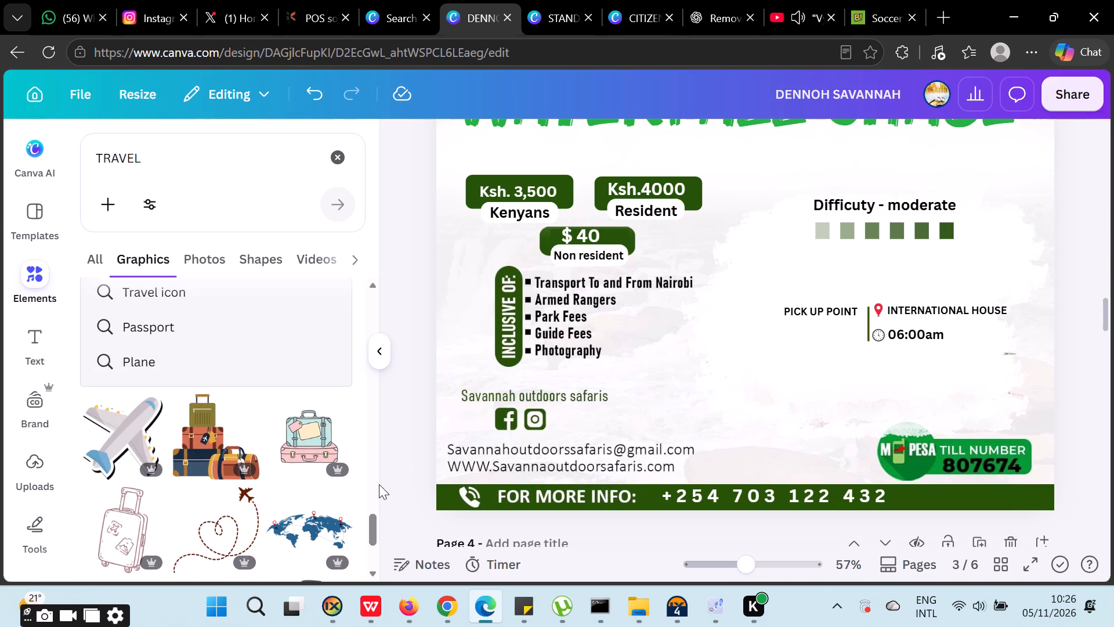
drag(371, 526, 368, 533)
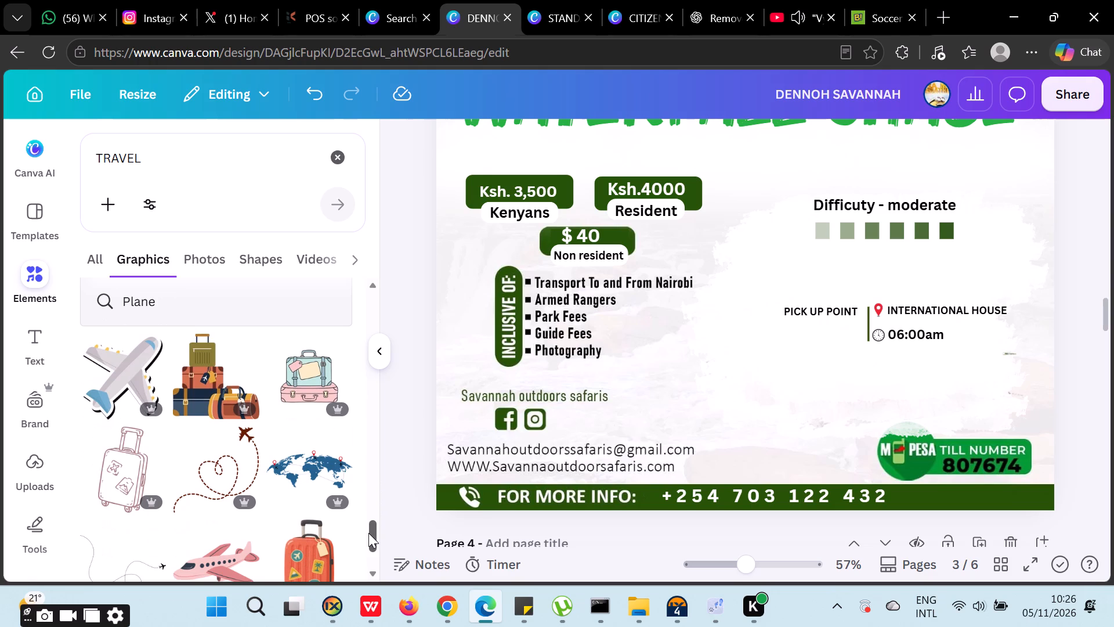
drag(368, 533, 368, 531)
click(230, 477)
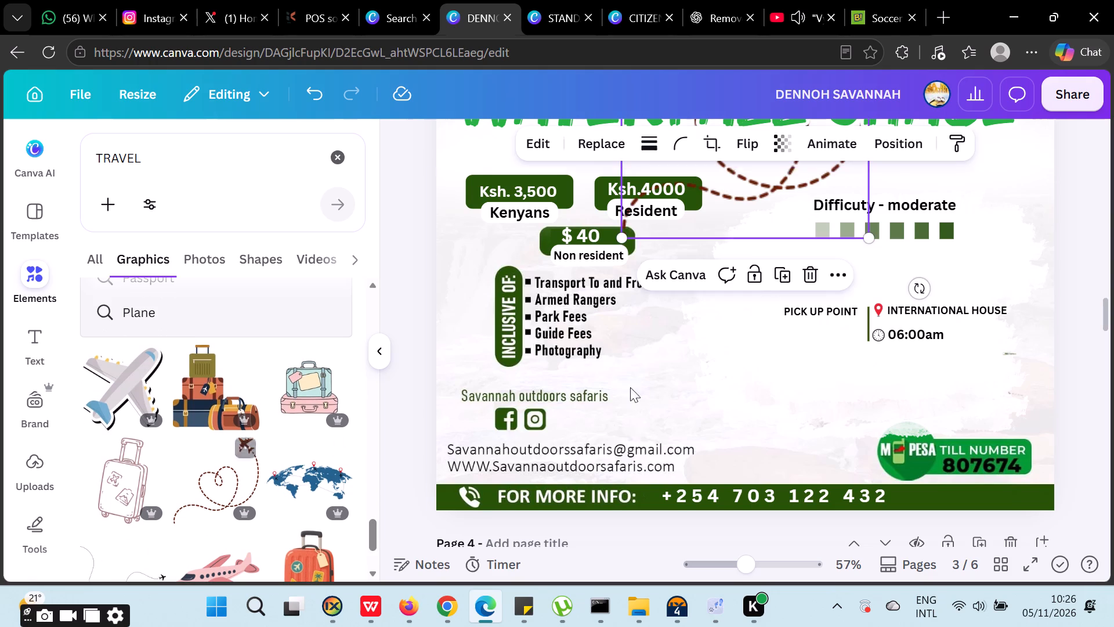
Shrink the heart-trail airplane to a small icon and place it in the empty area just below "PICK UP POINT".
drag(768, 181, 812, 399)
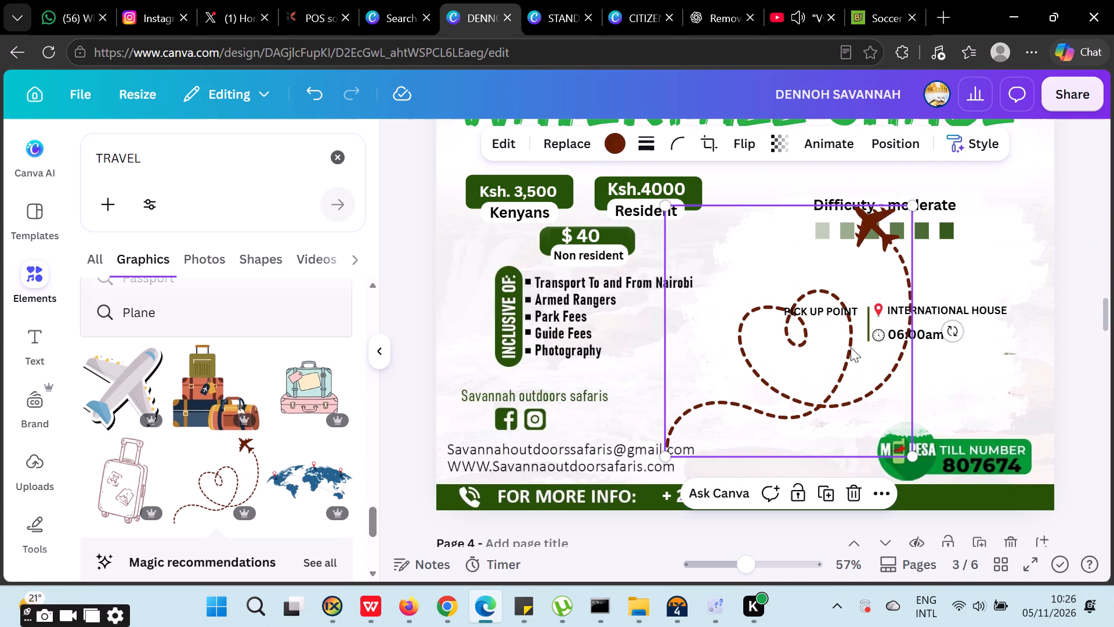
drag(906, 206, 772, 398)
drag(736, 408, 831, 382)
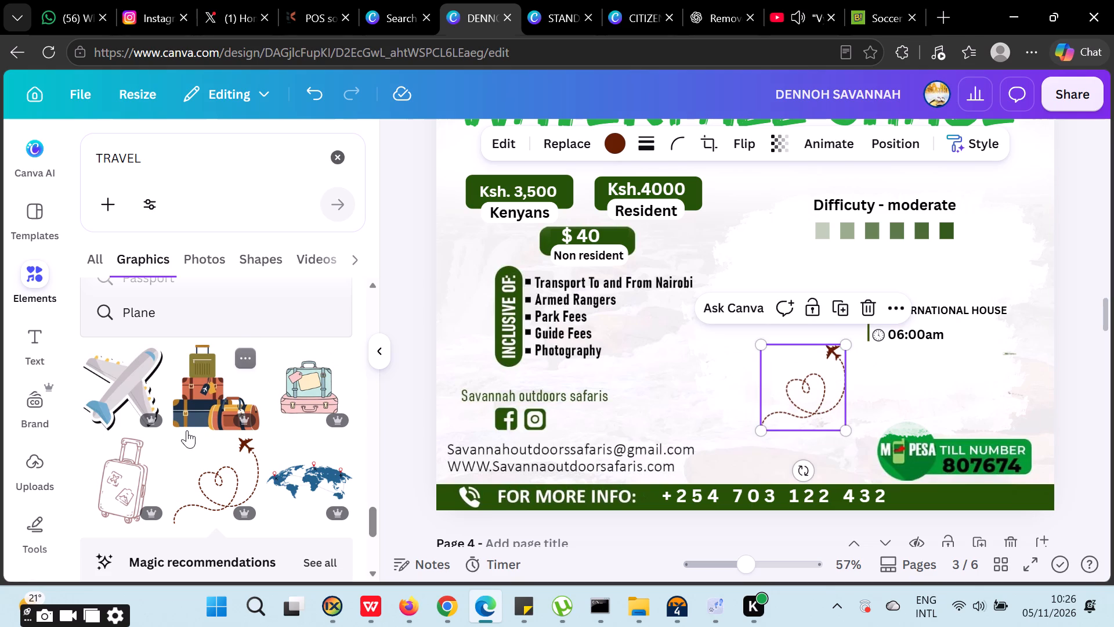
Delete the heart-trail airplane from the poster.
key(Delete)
Add the black airplane with a single-loop dashed trail from the travel graphics to the poster.
scroll(187, 430, down, 4)
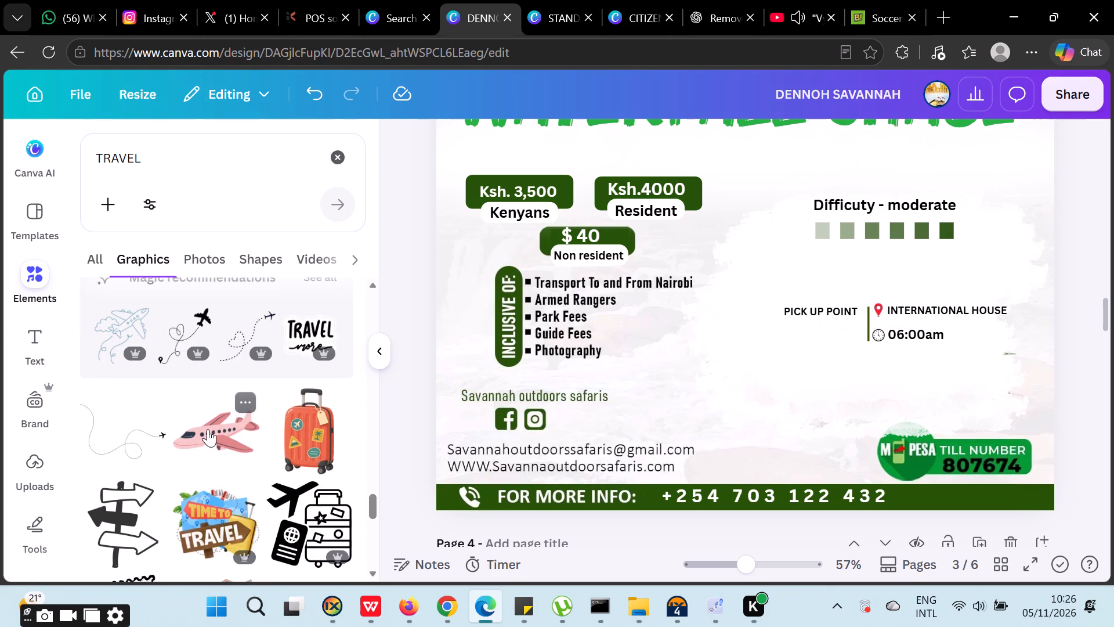
scroll(223, 397, down, 4)
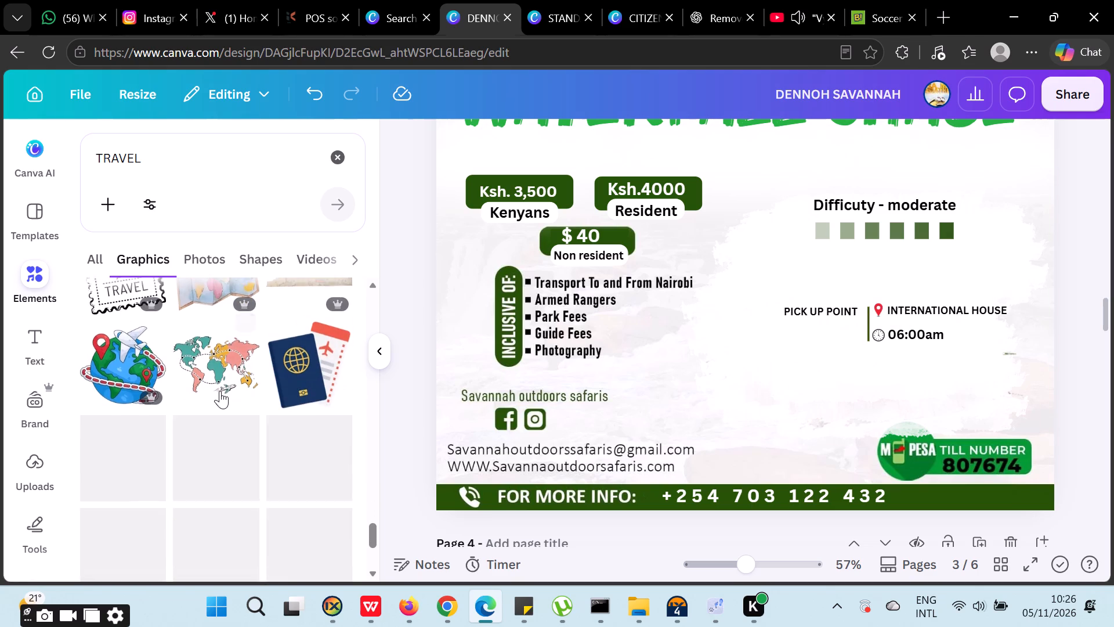
drag(371, 532, 372, 532)
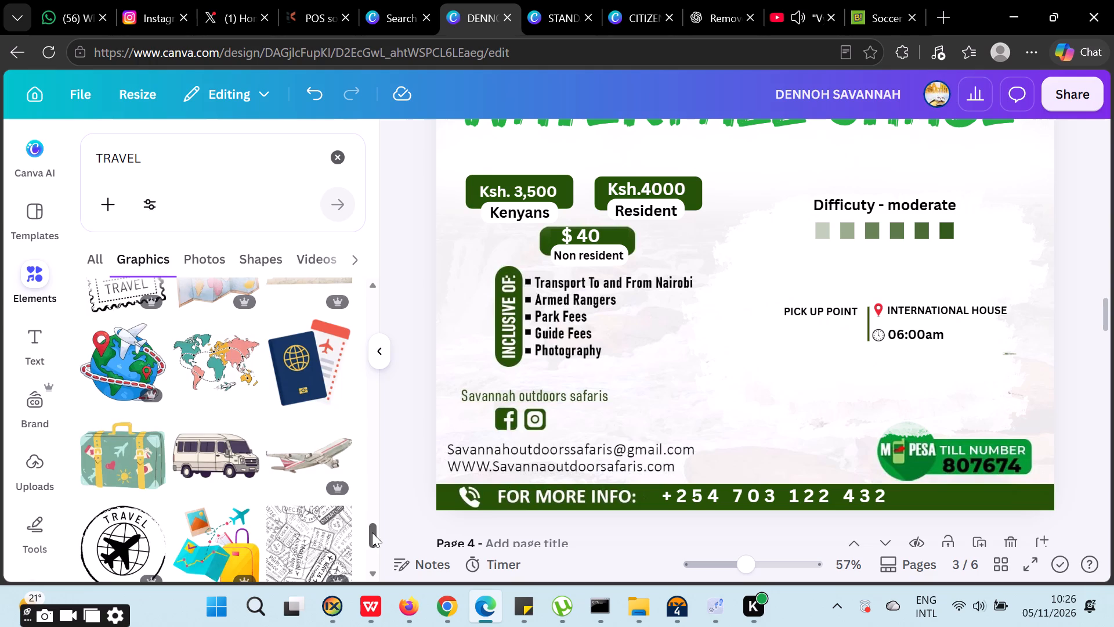
drag(372, 532, 361, 577)
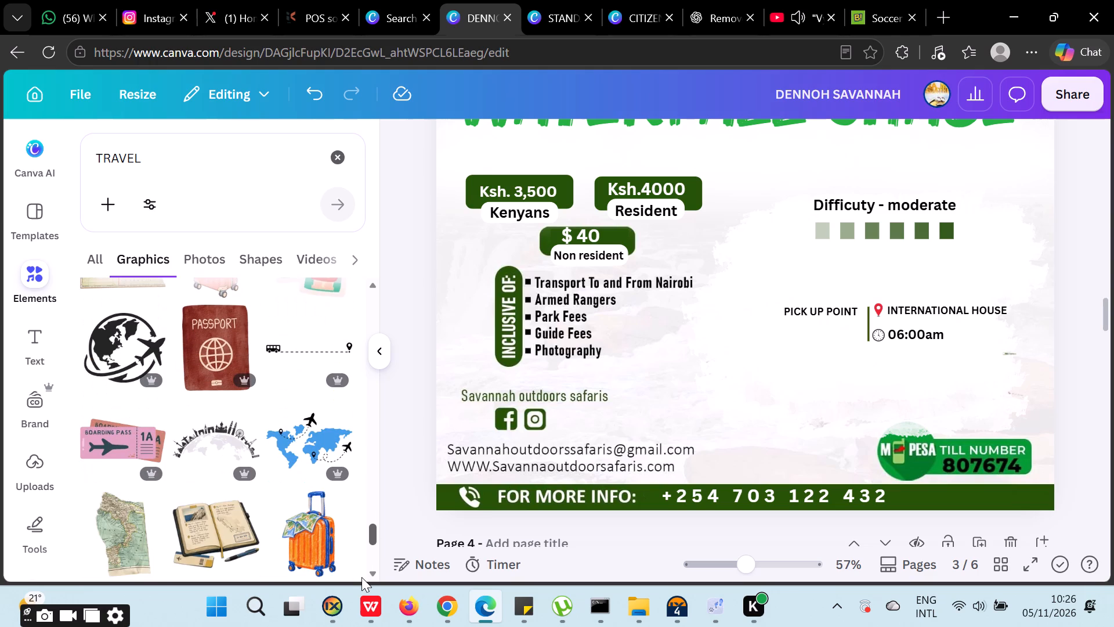
drag(361, 577, 360, 585)
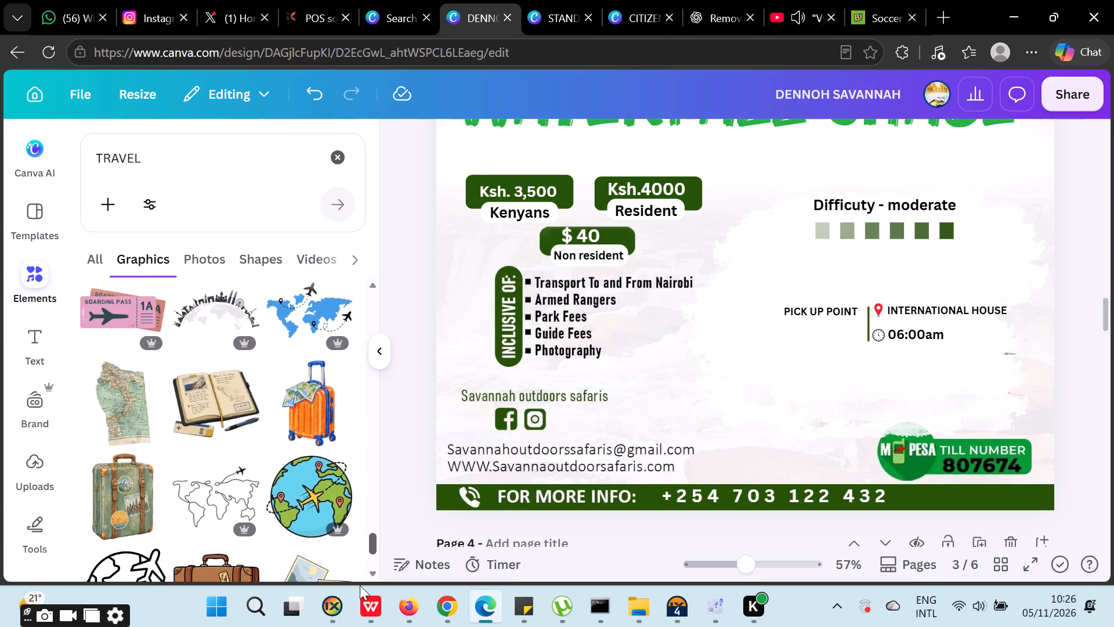
drag(360, 585, 352, 593)
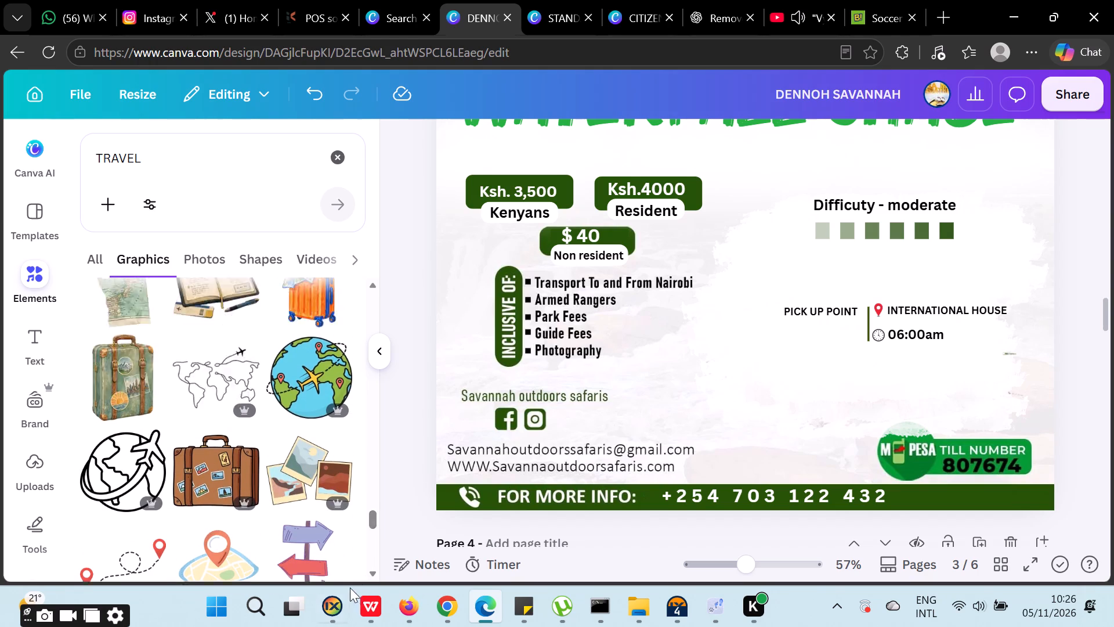
click(369, 518)
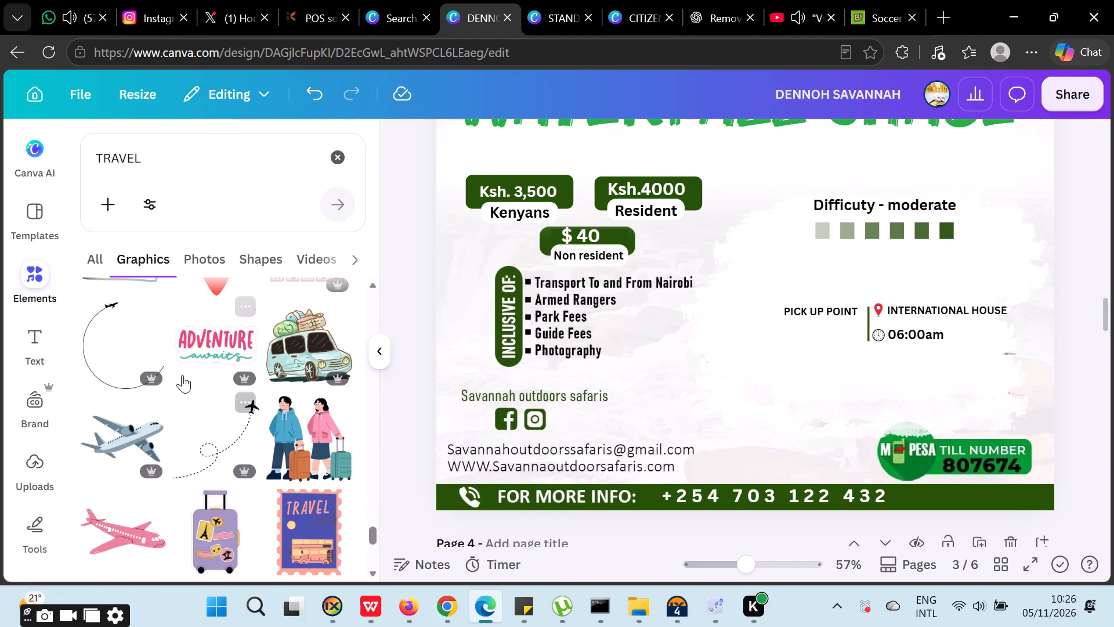
click(237, 437)
Shrink the black airplane graphic to less than half its size and place it just below "PICK UP POINT".
drag(759, 180, 808, 406)
drag(917, 228, 905, 239)
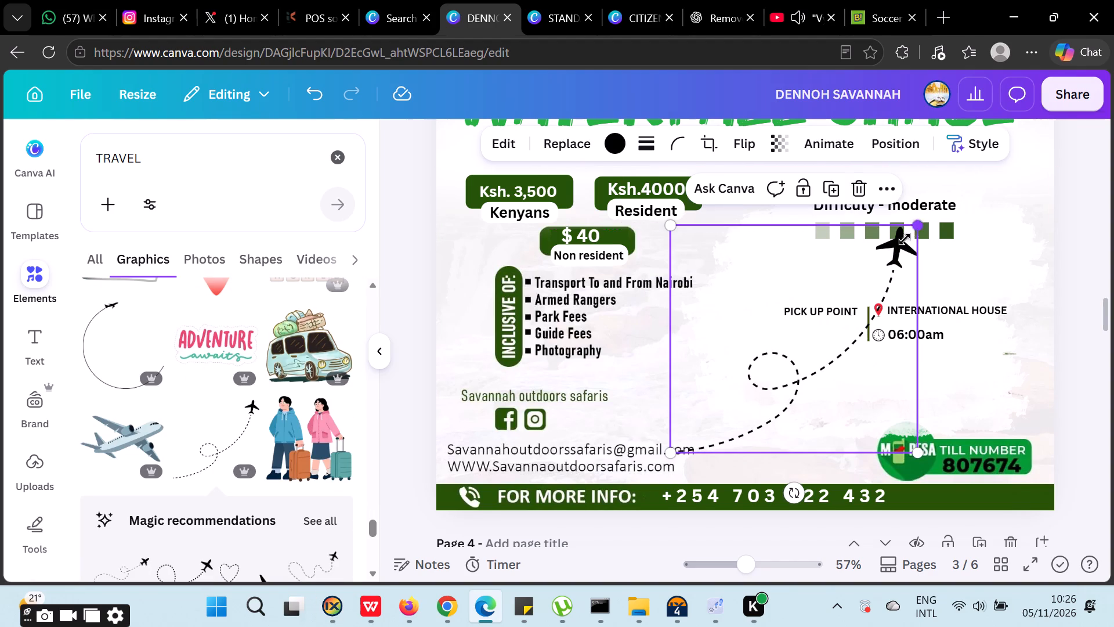
drag(905, 239, 772, 354)
drag(744, 395, 755, 396)
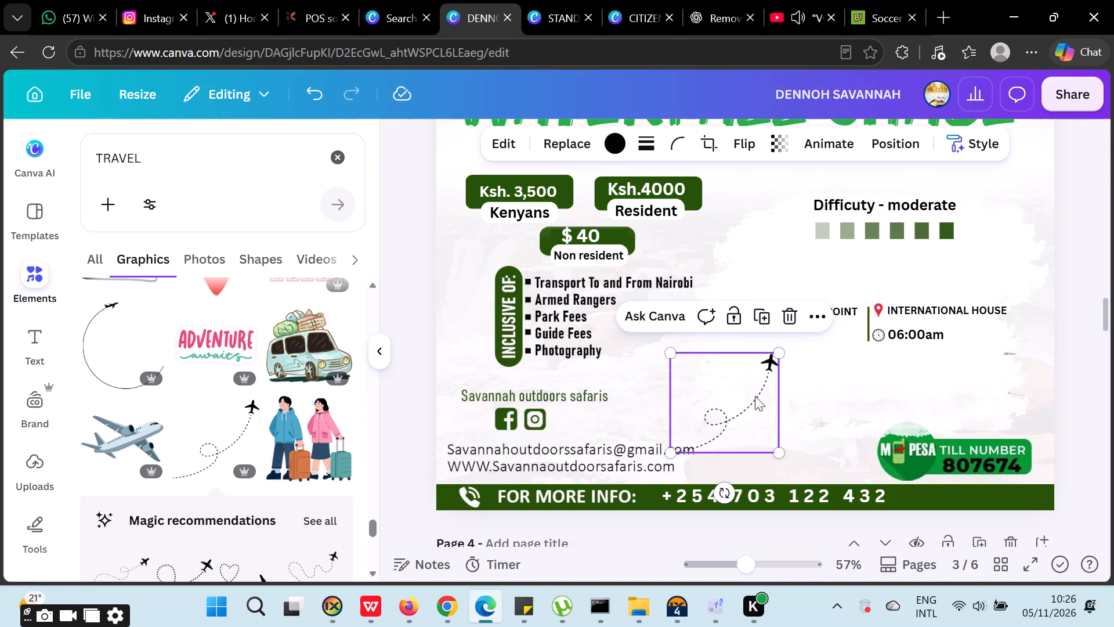
drag(755, 396, 809, 376)
triple_click(1086, 376)
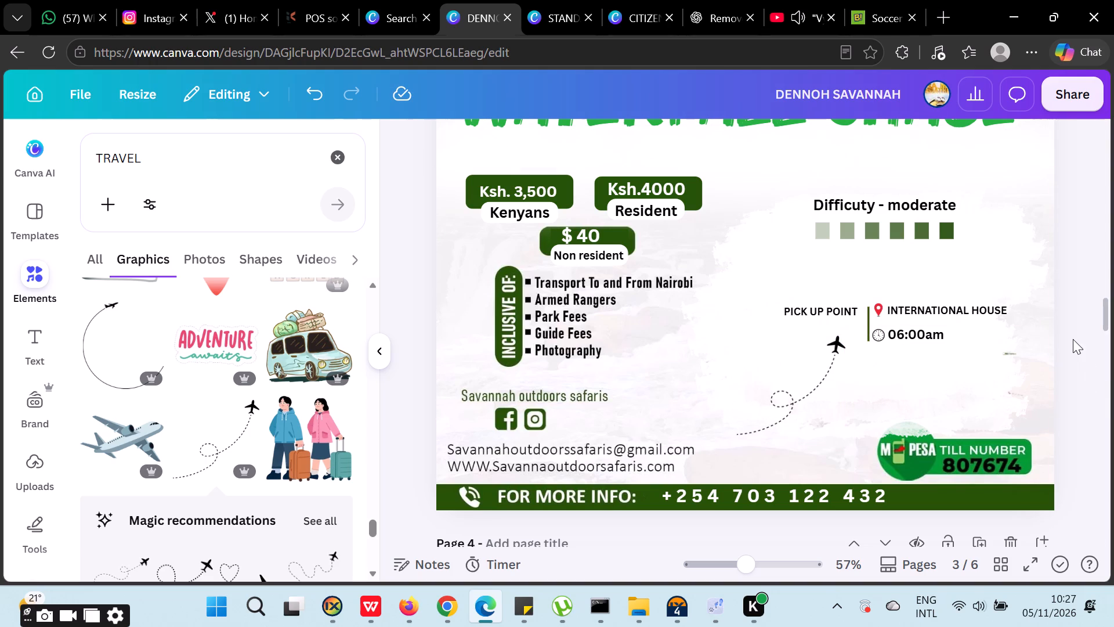
Move the "Difficuty - moderate" text and its row of green squares slightly down, closer to the pick-up details.
scroll(1070, 344, up, 1)
drag(919, 296, 918, 312)
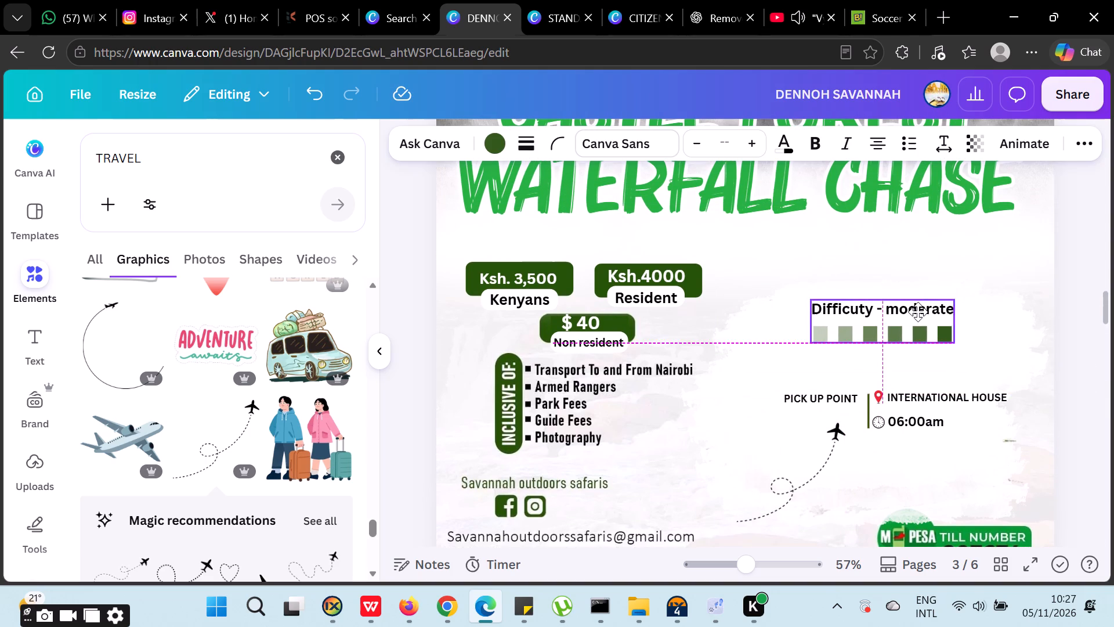
drag(918, 312, 919, 313)
click(1113, 355)
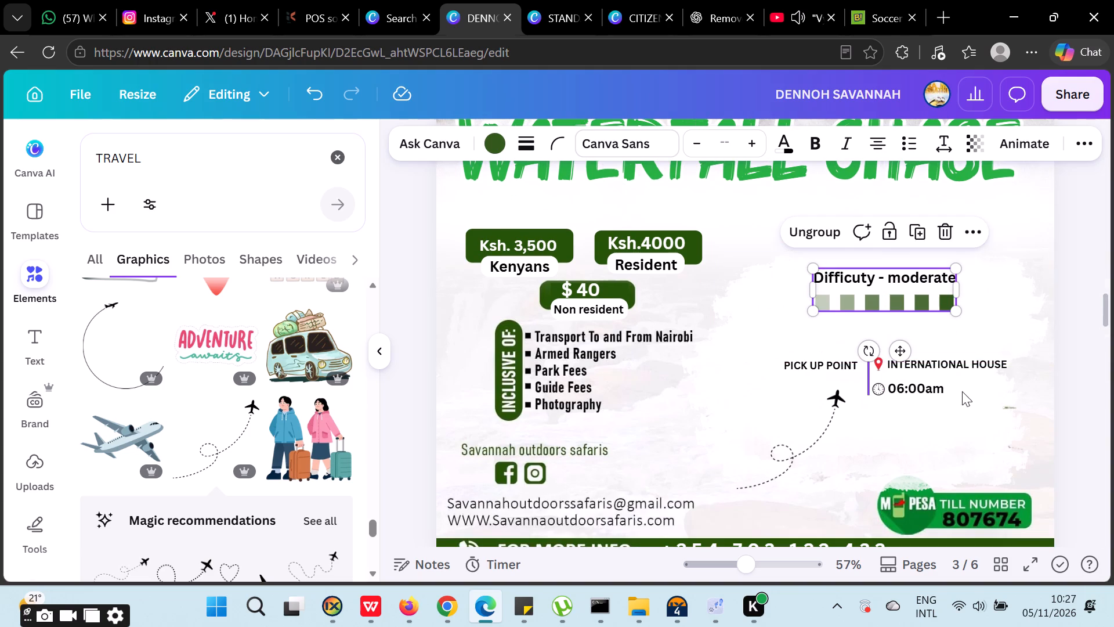
click(1067, 404)
Download only page 3 as a JPG at size 2.125 (2,644 × 3,400 px).
ctrl+scroll(1023, 396, down, 3)
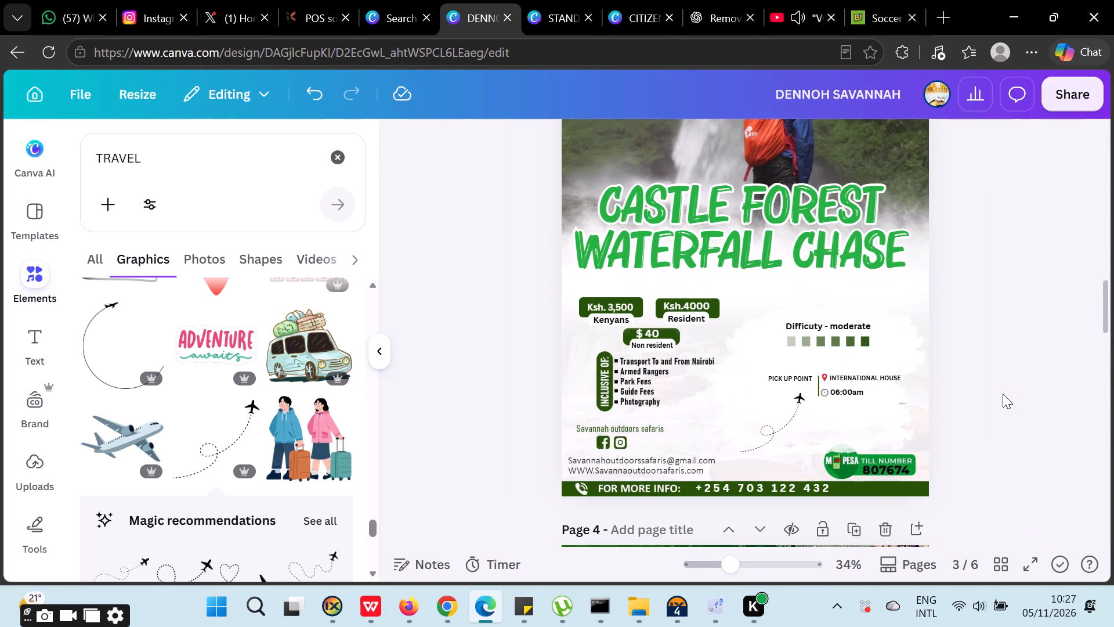
click(920, 481)
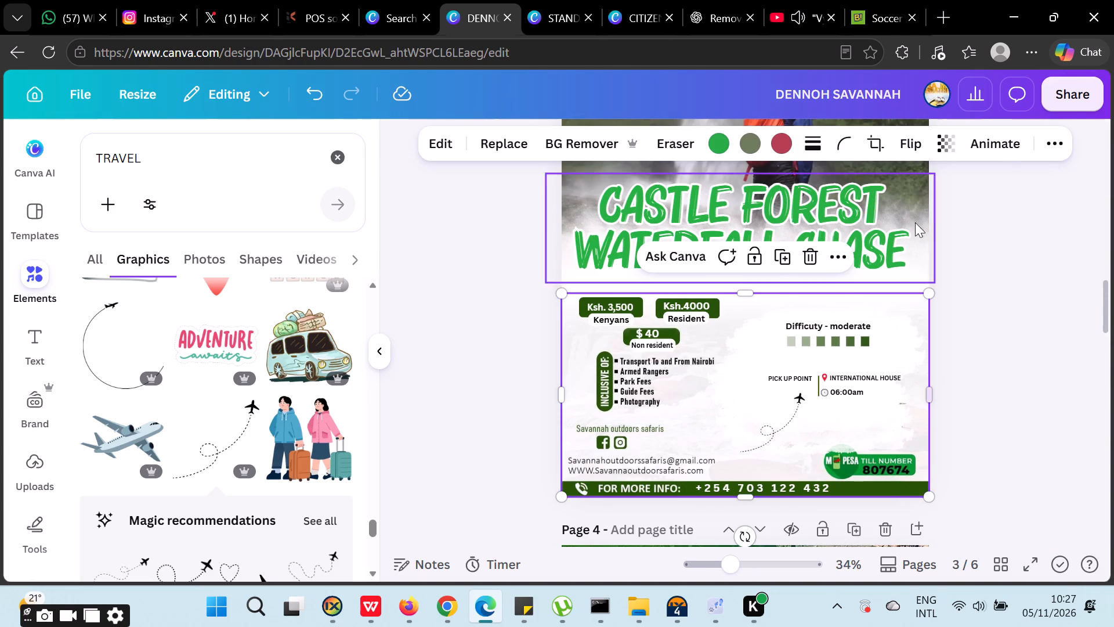
click(1079, 98)
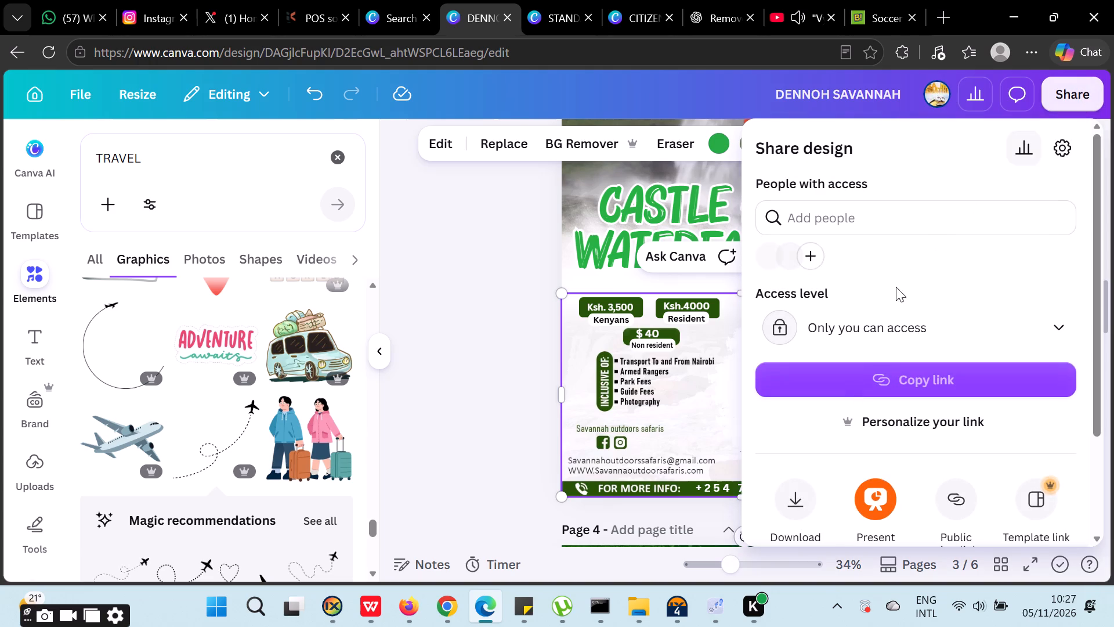
click(798, 488)
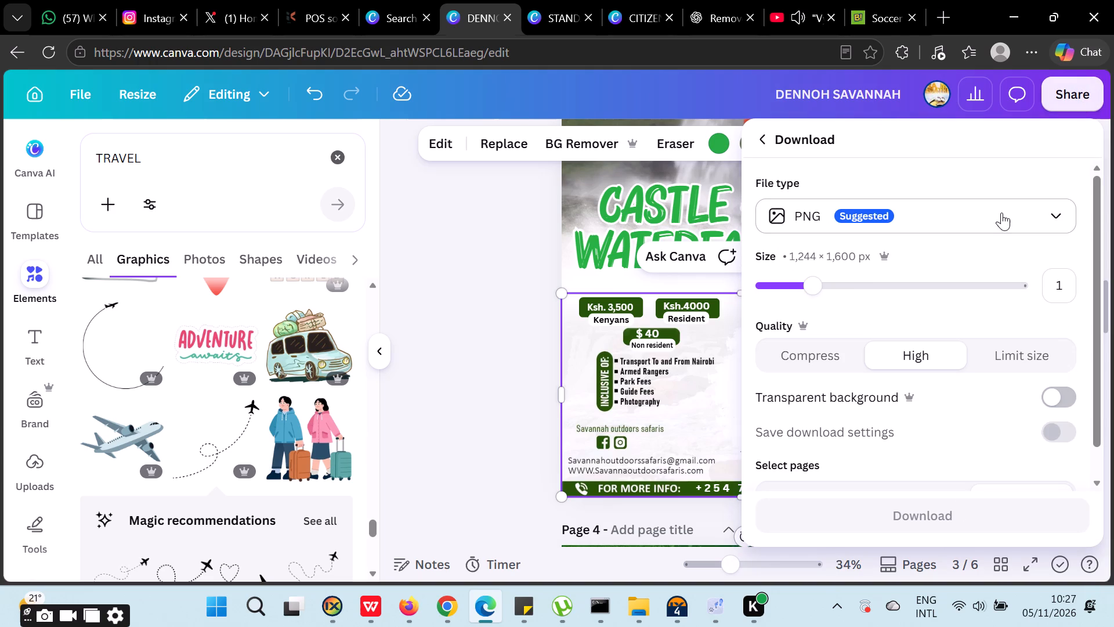
click(1001, 212)
click(851, 279)
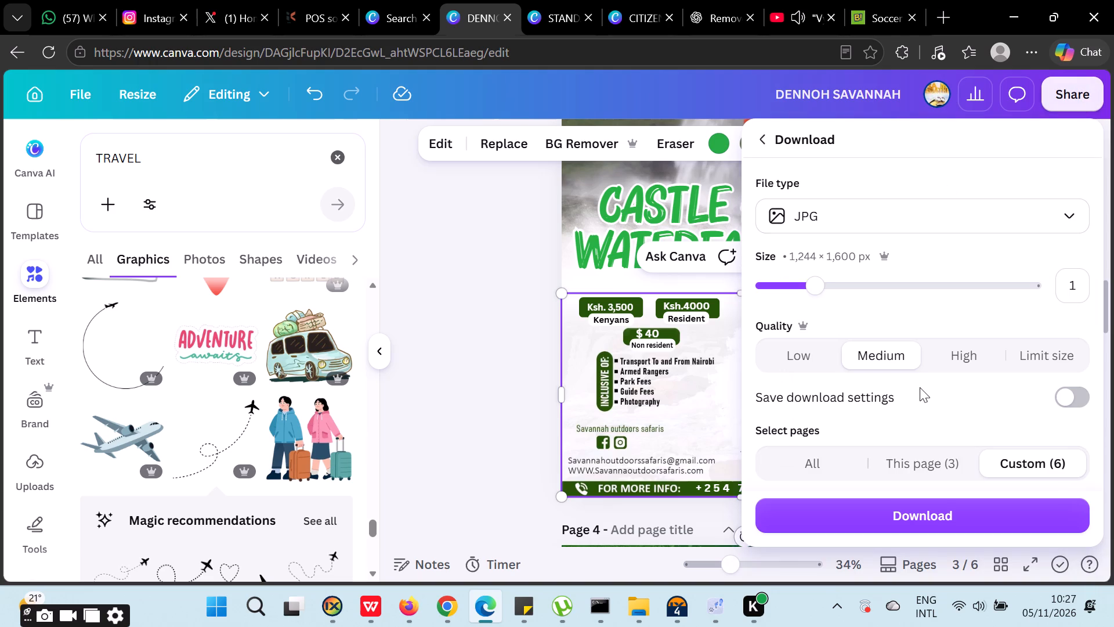
drag(838, 283, 917, 276)
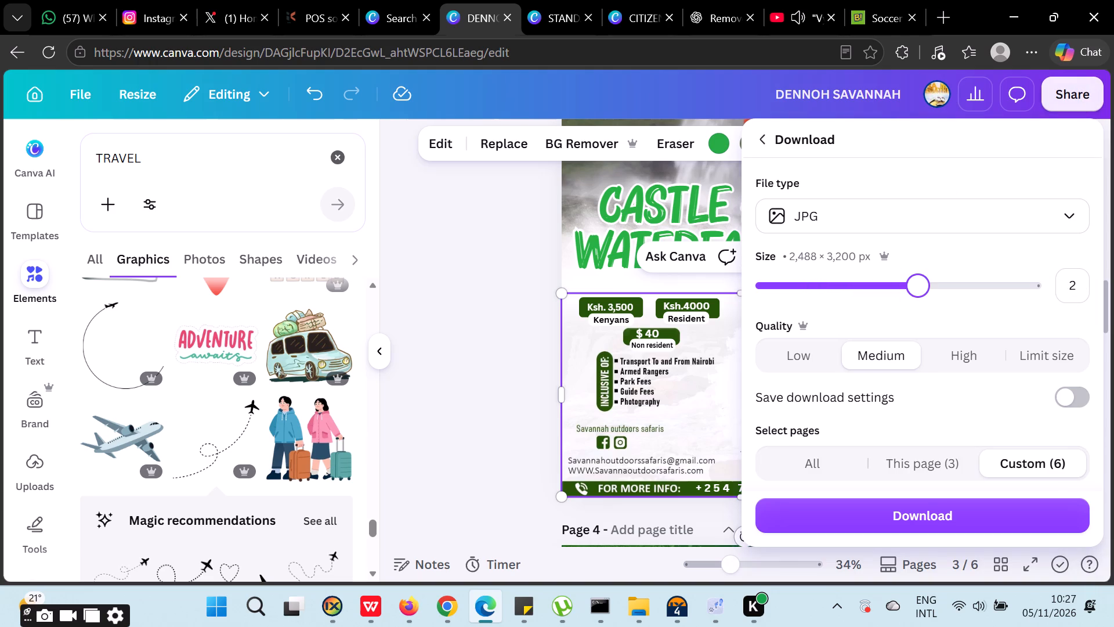
drag(917, 276, 936, 276)
click(913, 466)
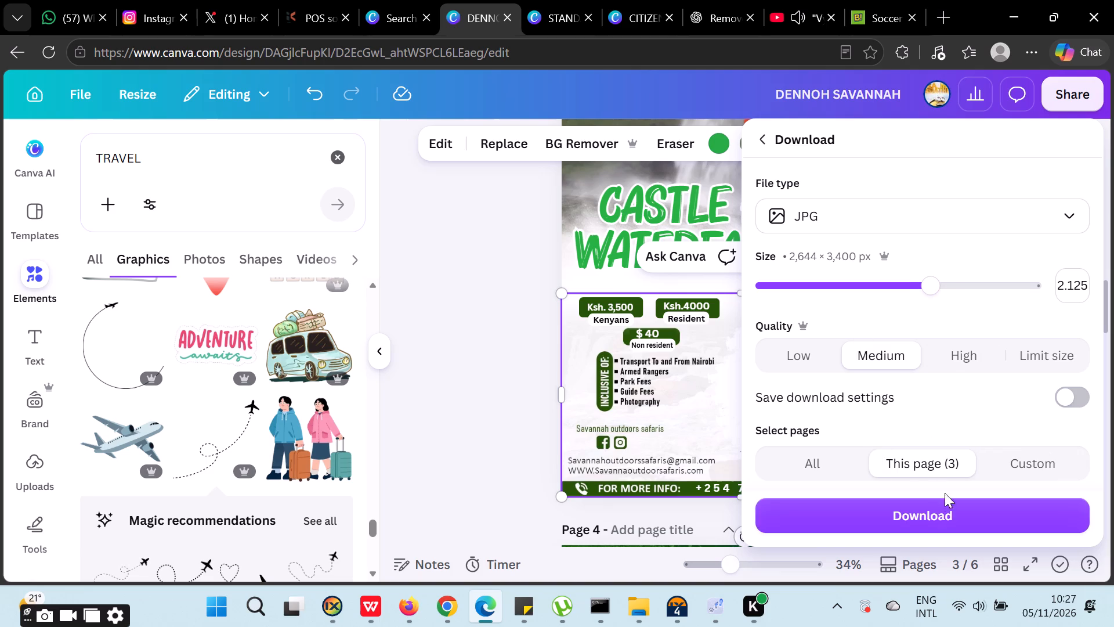
click(923, 457)
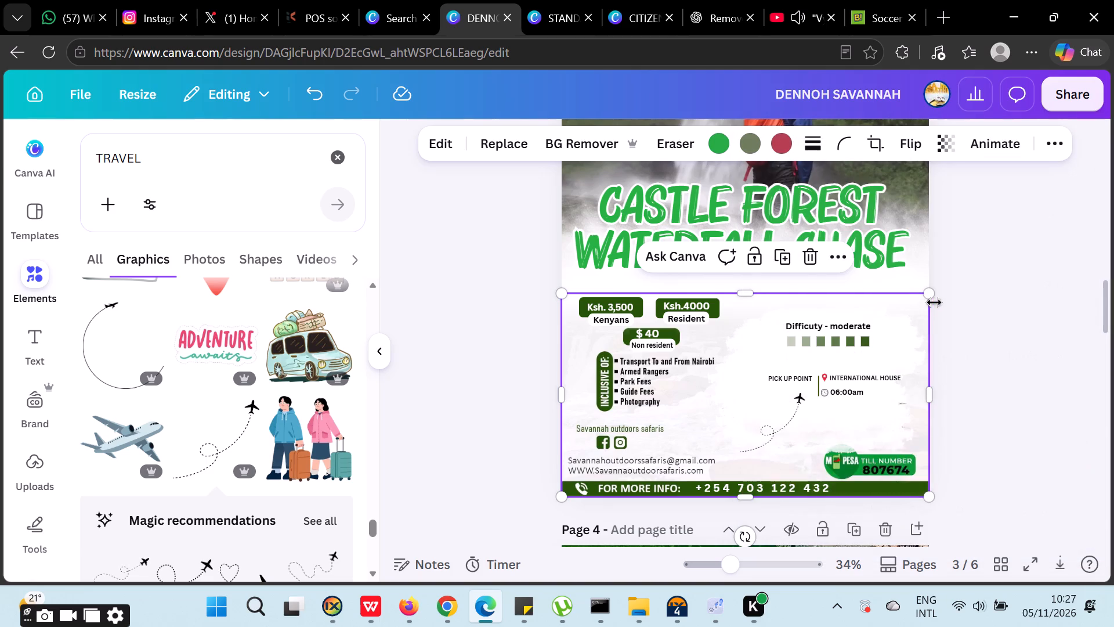